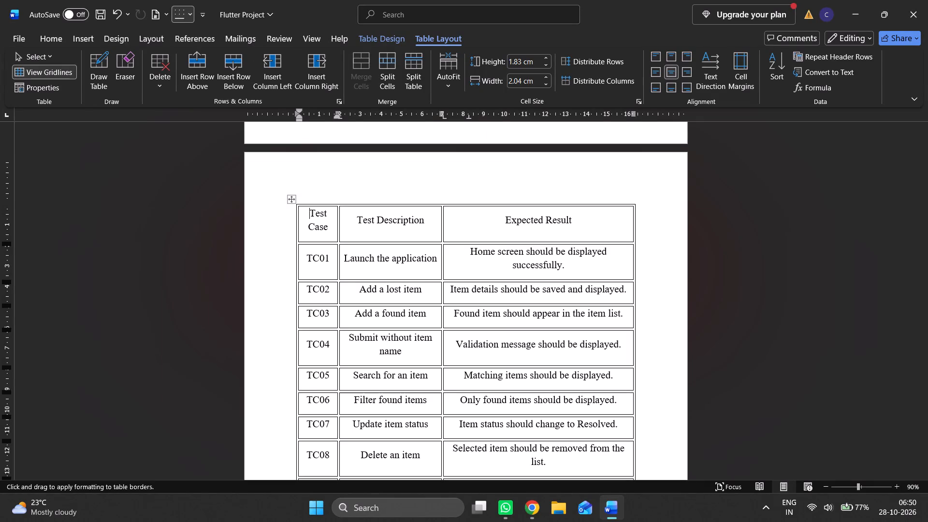
Select the entire test case table, from the header row through TC10, and open its border options.
{"action": "left_click", "coordinate": [58, 42]}
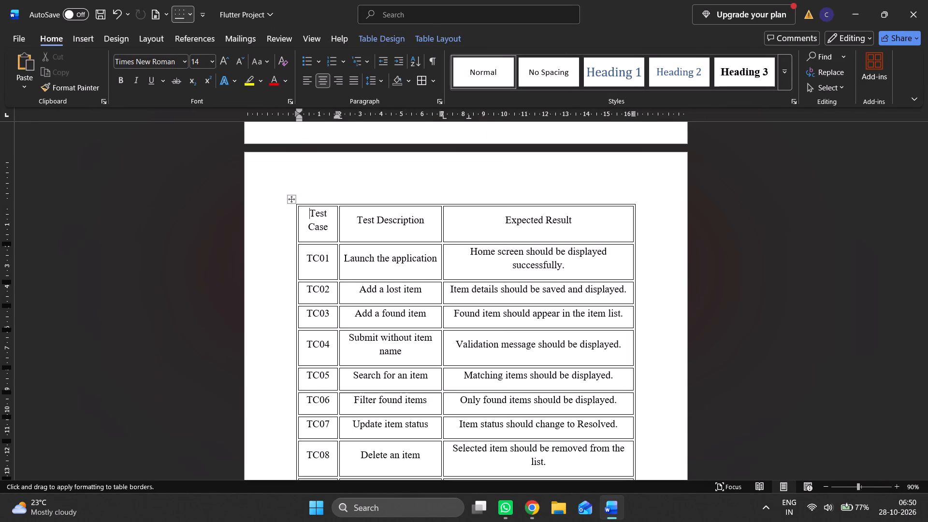
{"action": "left_click", "coordinate": [433, 36]}
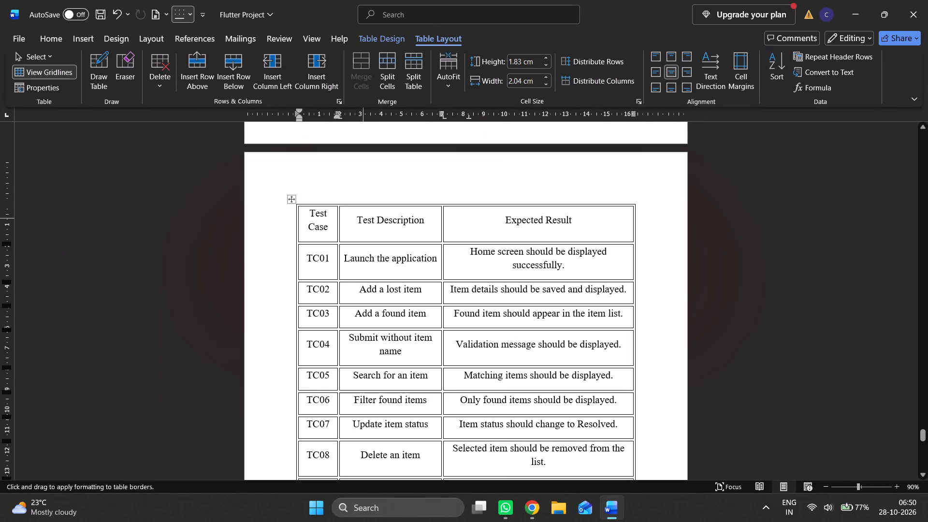
{"action": "left_click", "coordinate": [287, 201]}
{"action": "right_click", "coordinate": [293, 200]}
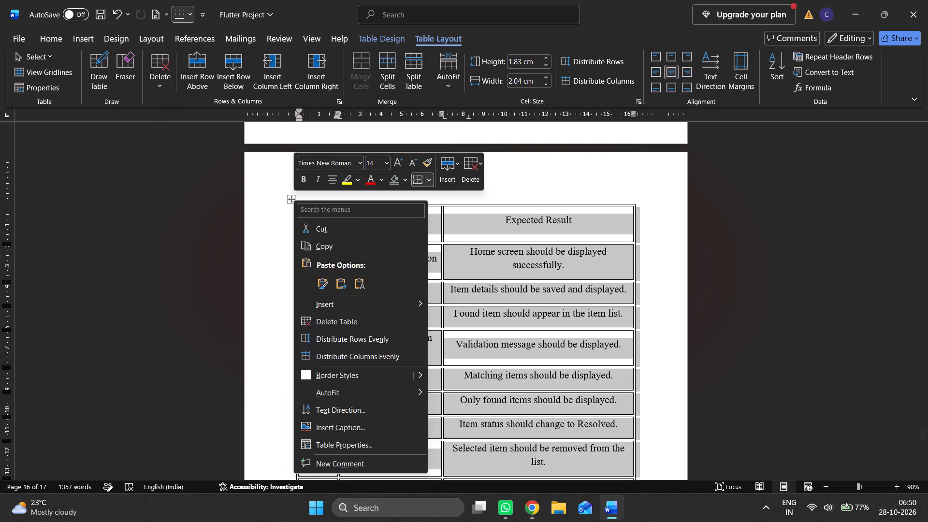
{"action": "left_click", "coordinate": [62, 37]}
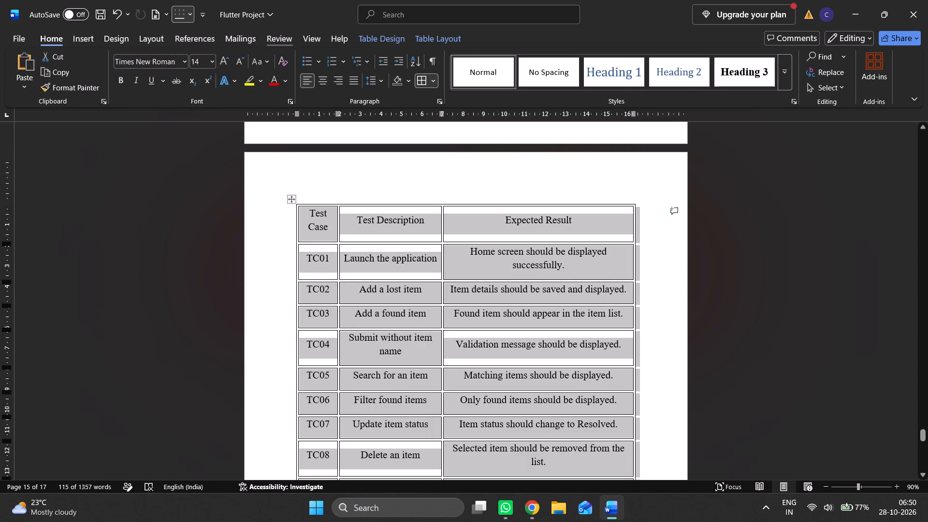
{"action": "scroll", "coordinate": [486, 186], "scroll_direction": "down", "scroll_amount": 10}
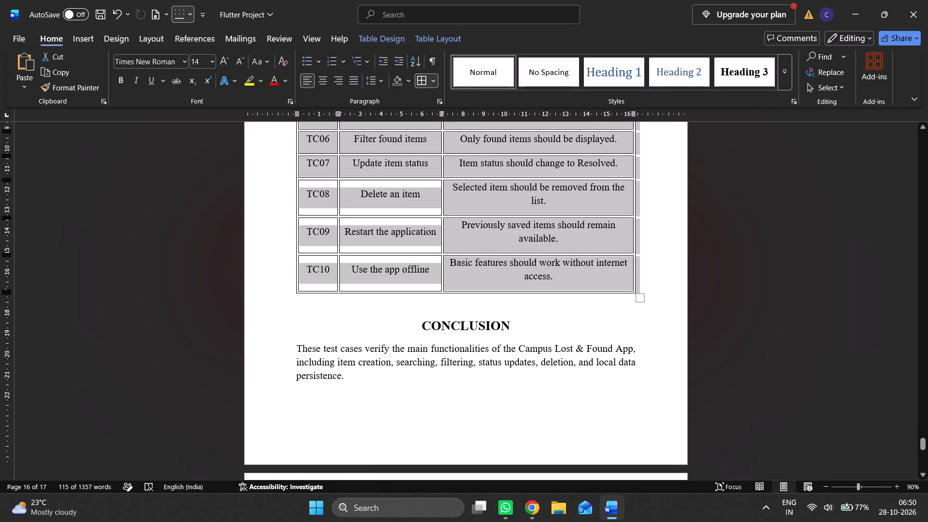
{"action": "left_click", "coordinate": [434, 83]}
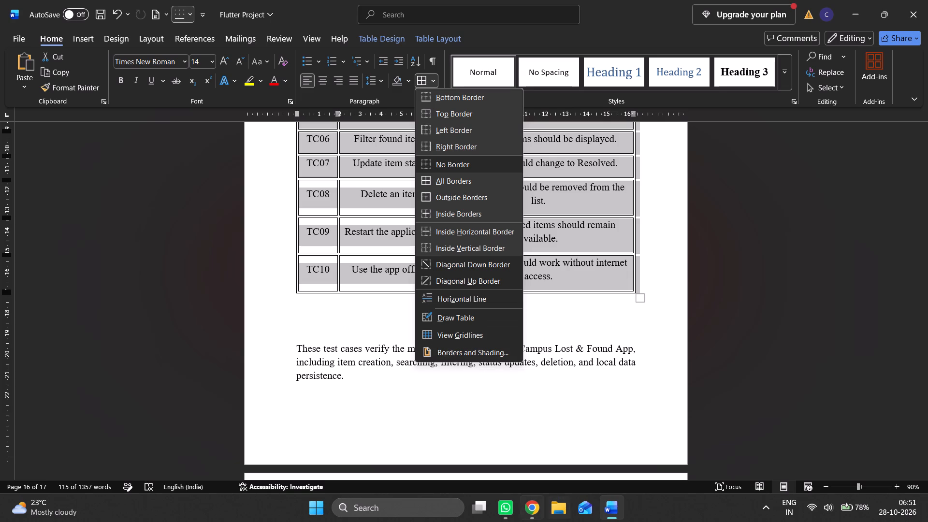
Switch to File Explorer and open the FLAT Word document from the Downloads folder.
{"action": "double_click", "coordinate": [554, 509]}
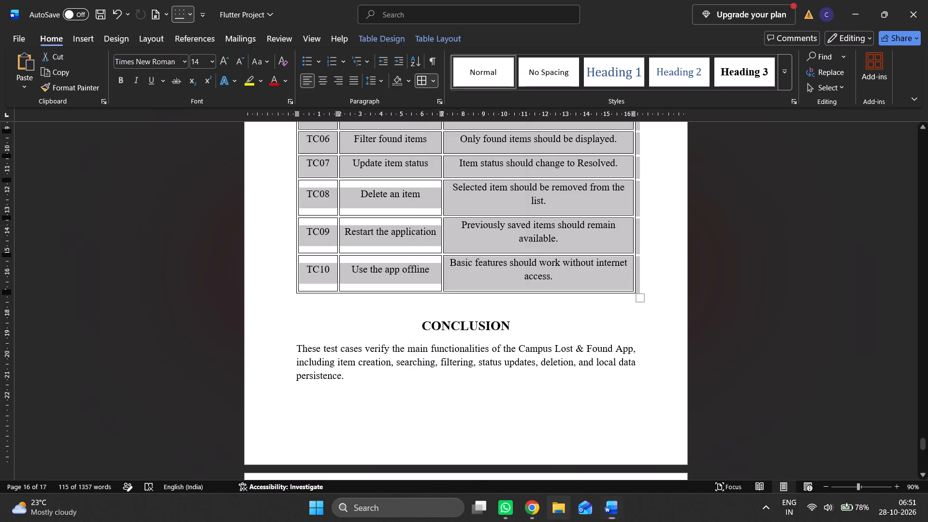
{"action": "left_click", "coordinate": [554, 509]}
{"action": "left_click", "coordinate": [49, 202]}
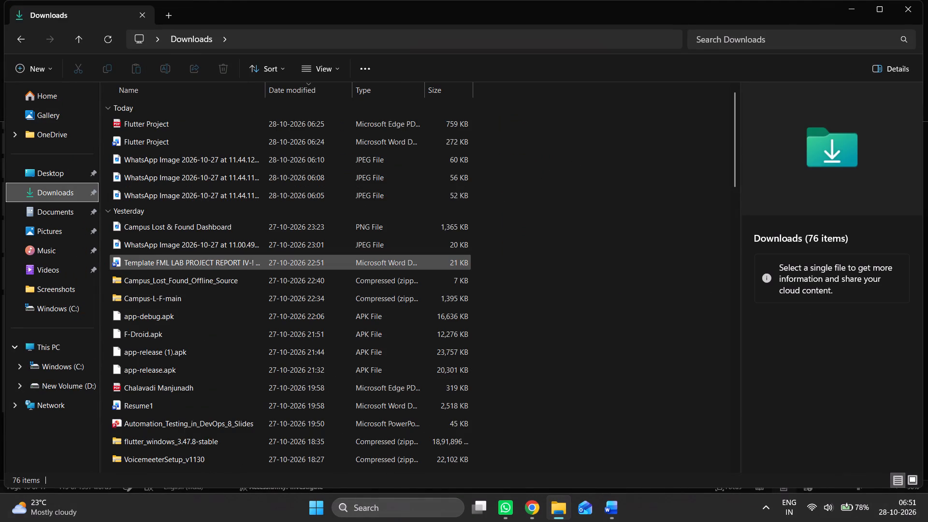
{"action": "scroll", "coordinate": [154, 259], "scroll_direction": "down", "scroll_amount": 2}
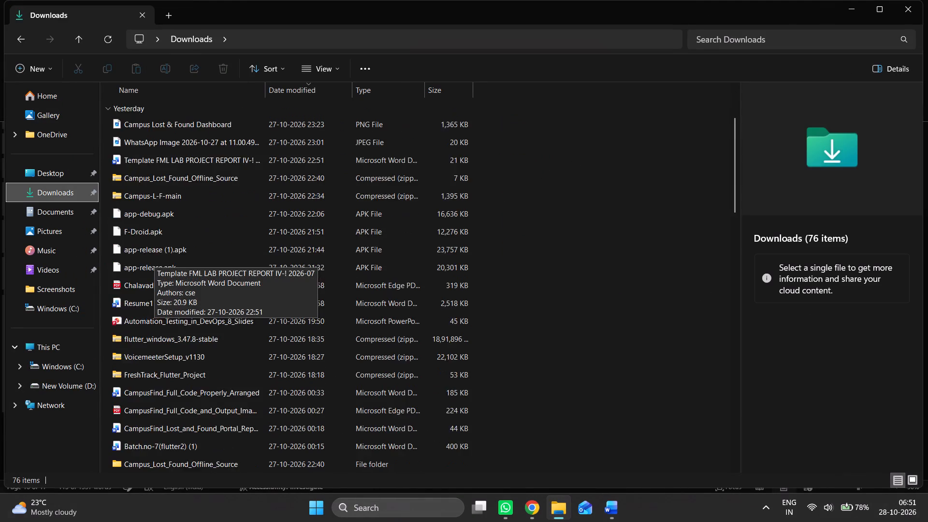
{"action": "scroll", "coordinate": [154, 259], "scroll_direction": "down", "scroll_amount": 1}
{"action": "scroll", "coordinate": [150, 253], "scroll_direction": "up", "scroll_amount": 1}
{"action": "scroll", "coordinate": [150, 253], "scroll_direction": "down", "scroll_amount": 3}
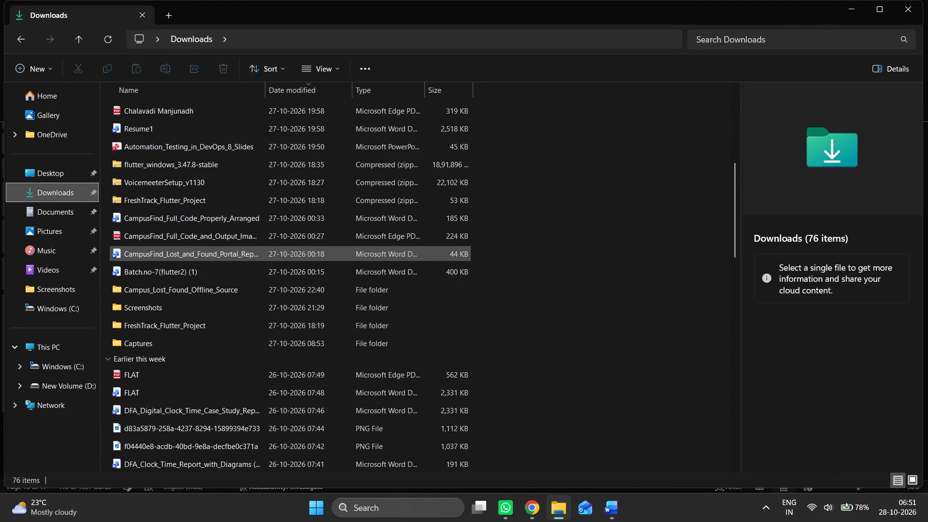
{"action": "double_click", "coordinate": [152, 390]}
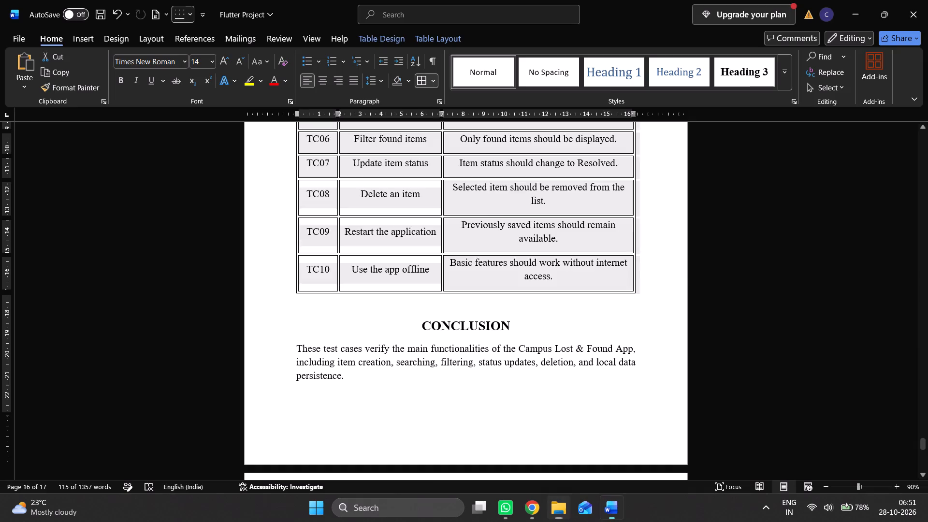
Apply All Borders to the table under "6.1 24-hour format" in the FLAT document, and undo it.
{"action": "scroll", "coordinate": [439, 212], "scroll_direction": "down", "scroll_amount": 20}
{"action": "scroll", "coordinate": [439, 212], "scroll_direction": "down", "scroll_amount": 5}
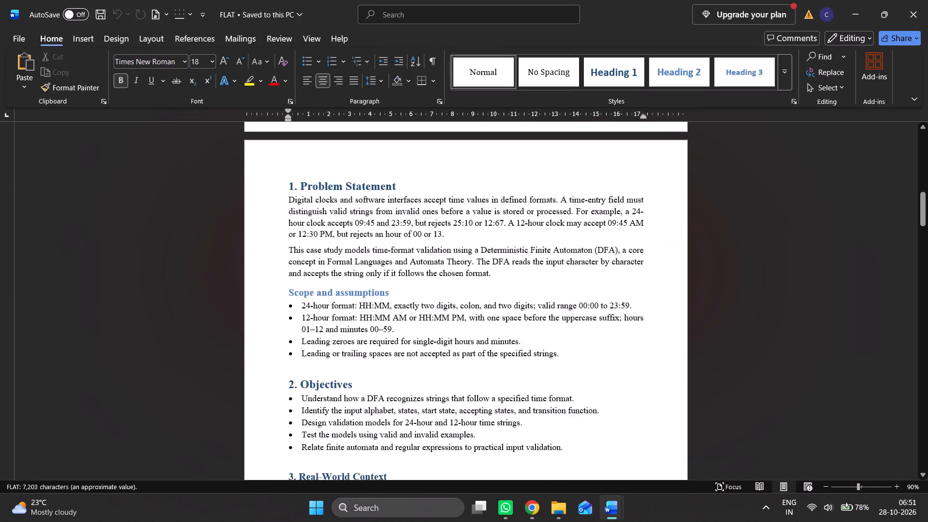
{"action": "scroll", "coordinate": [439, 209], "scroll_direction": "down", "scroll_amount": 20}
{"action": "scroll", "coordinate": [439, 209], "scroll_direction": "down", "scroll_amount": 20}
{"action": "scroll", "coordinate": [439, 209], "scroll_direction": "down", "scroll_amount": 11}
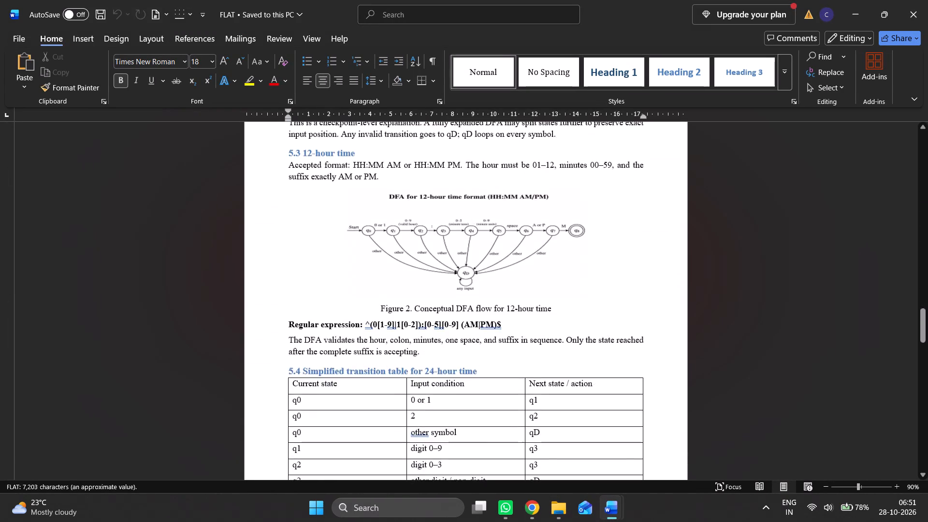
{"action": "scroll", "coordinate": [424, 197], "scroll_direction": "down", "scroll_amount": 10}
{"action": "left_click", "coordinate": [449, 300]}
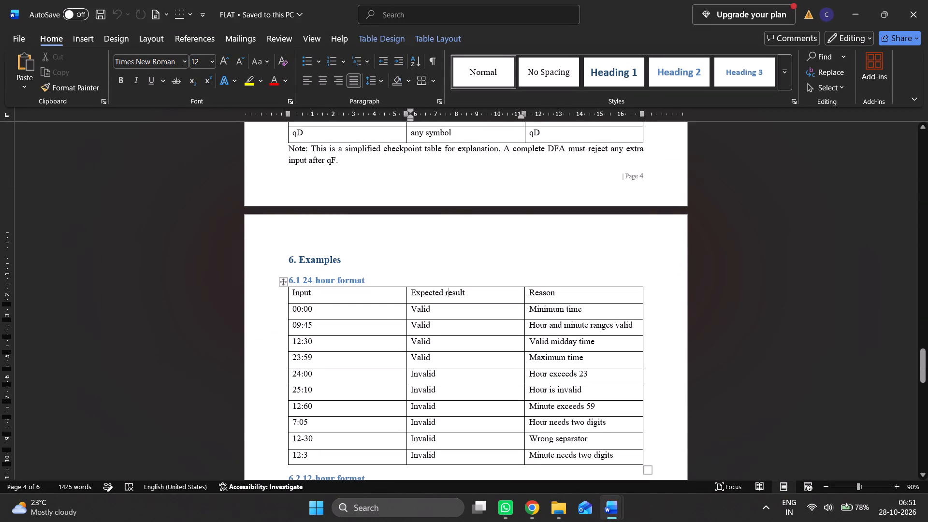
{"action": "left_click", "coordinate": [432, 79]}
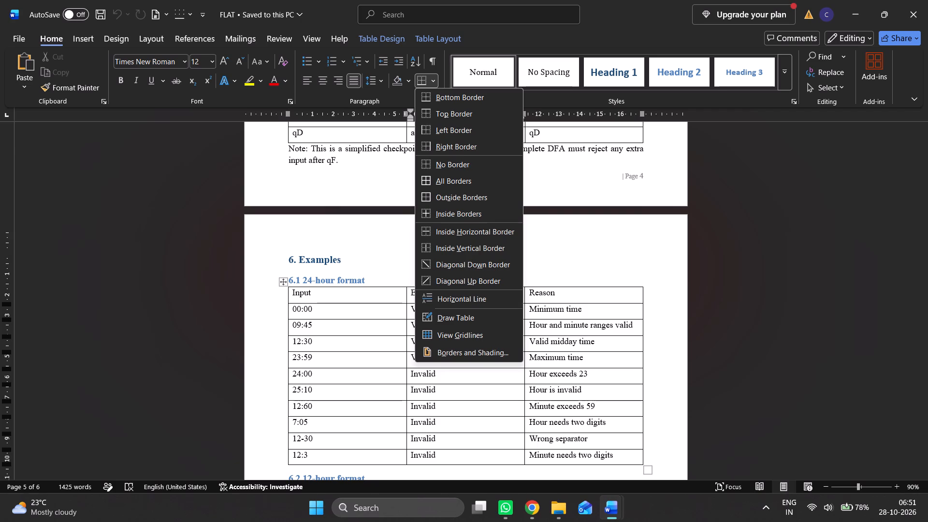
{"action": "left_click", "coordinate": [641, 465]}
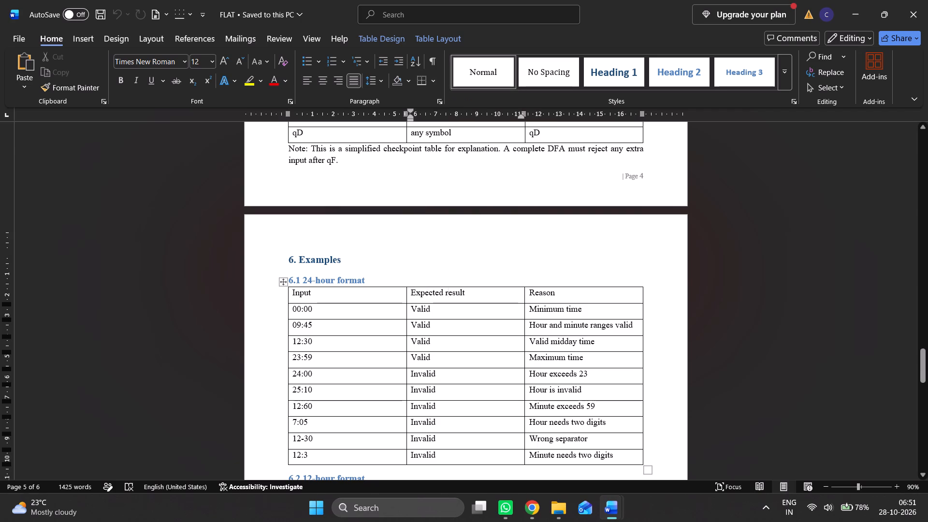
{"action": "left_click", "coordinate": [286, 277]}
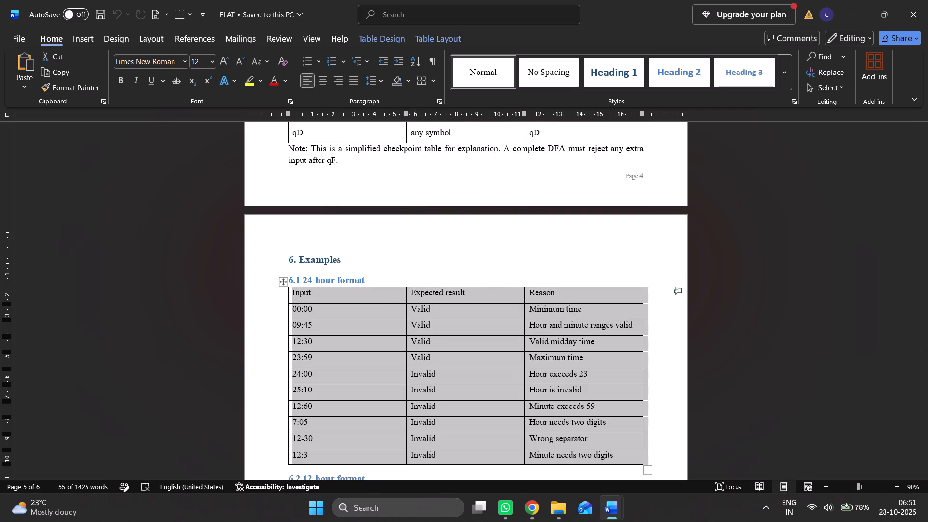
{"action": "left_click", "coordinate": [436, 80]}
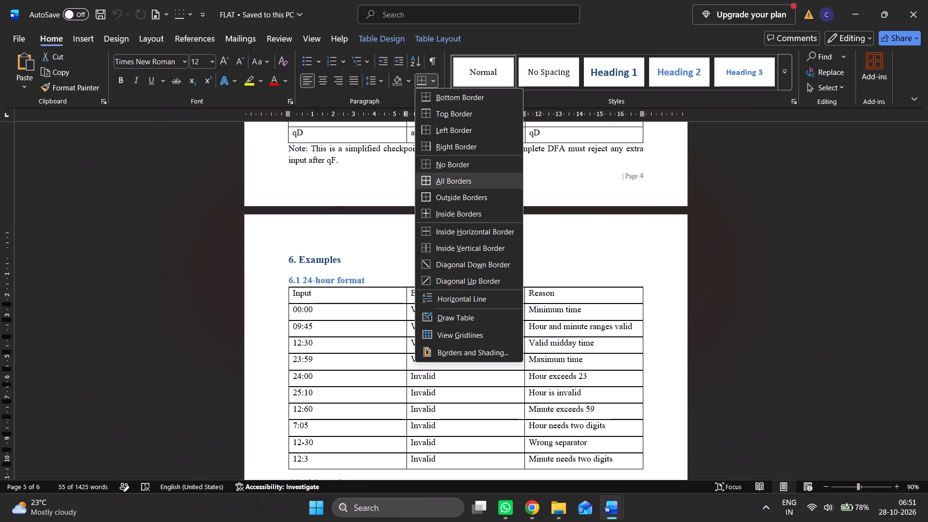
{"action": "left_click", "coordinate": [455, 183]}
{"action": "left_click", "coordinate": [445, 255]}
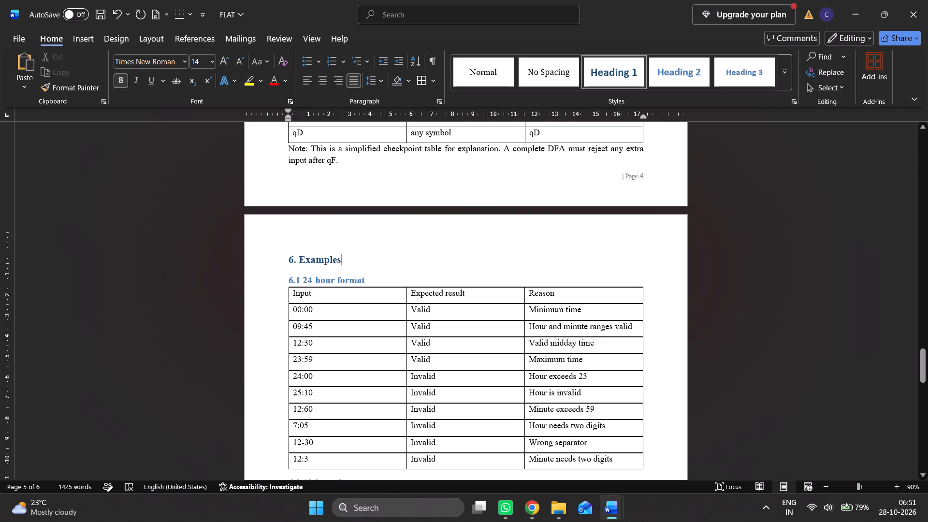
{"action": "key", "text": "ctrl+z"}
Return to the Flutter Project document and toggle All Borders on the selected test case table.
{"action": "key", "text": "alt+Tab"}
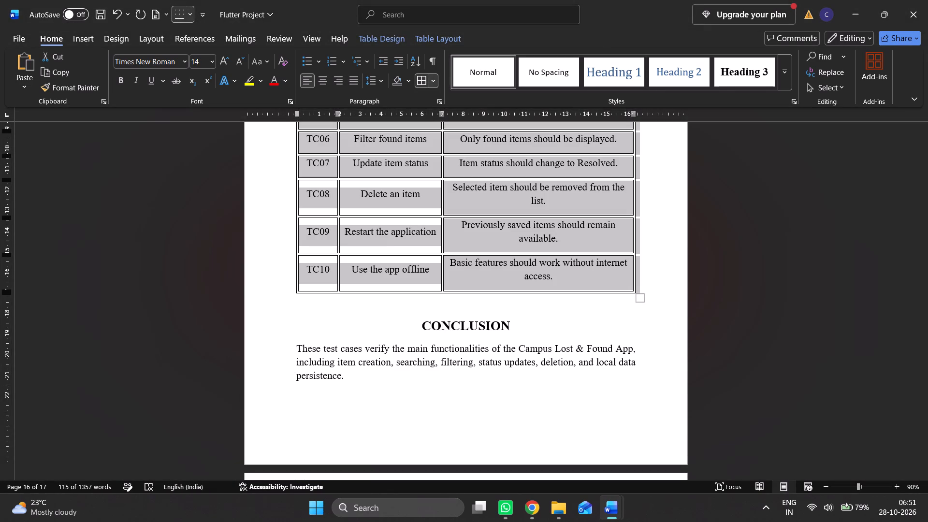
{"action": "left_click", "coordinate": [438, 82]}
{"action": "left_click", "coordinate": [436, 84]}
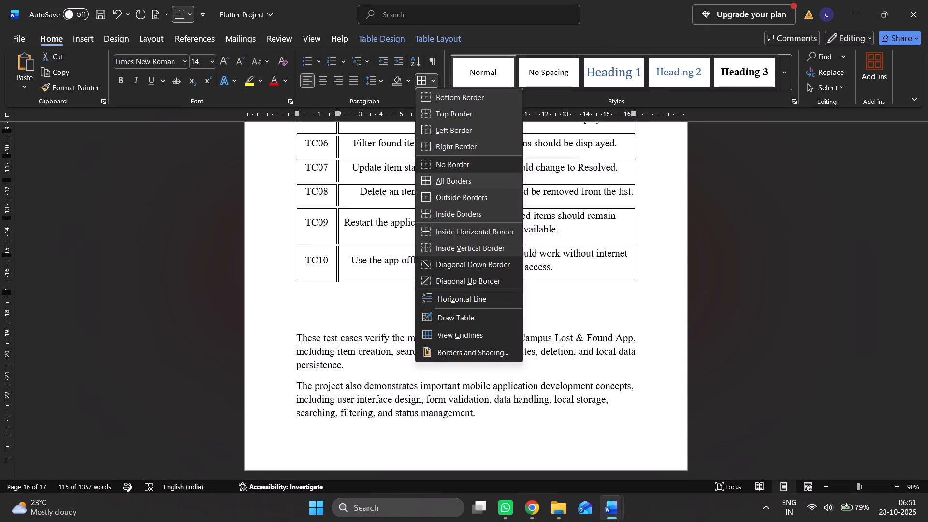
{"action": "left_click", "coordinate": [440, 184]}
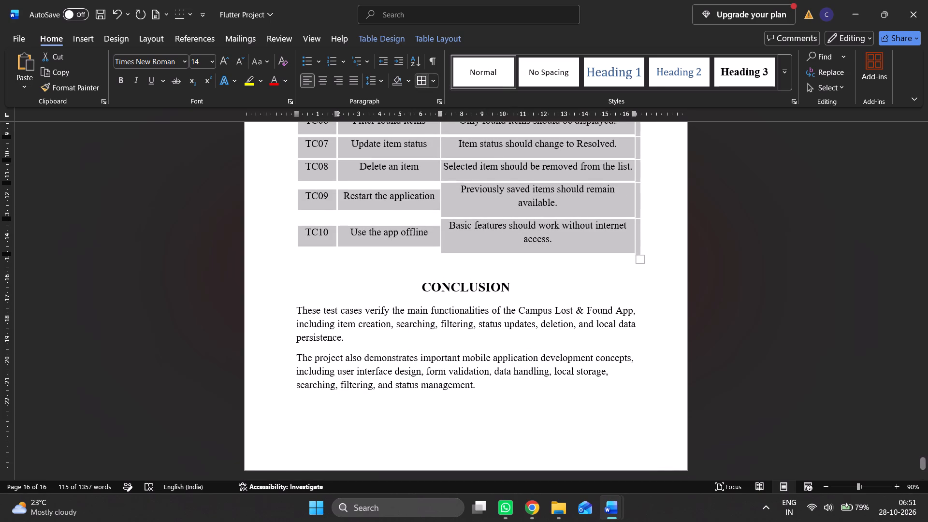
Apply the Grid border setting to the whole test case table using Borders and Shading.
{"action": "left_click", "coordinate": [435, 80]}
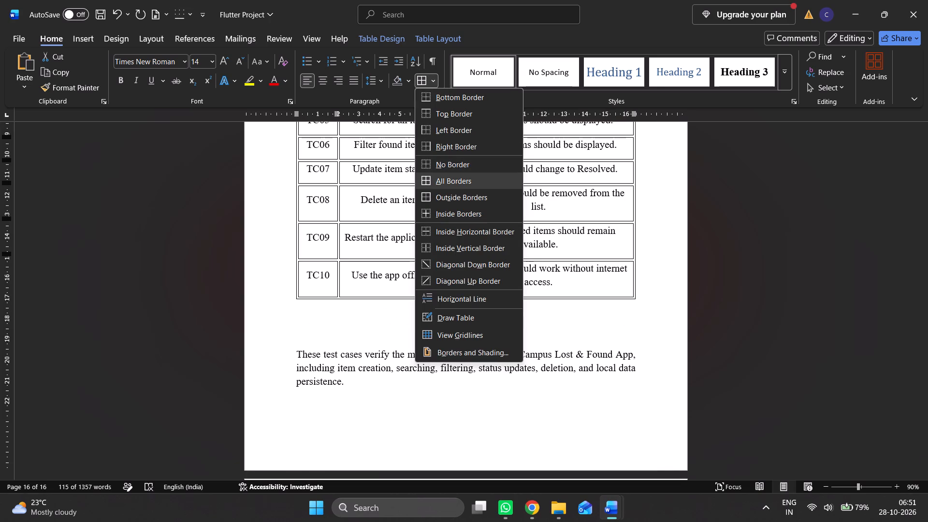
{"action": "left_click", "coordinate": [464, 351]}
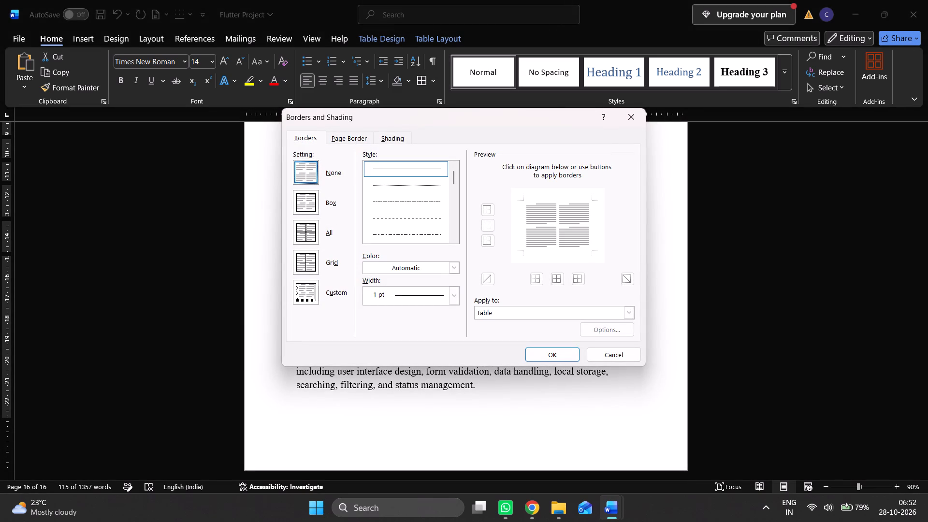
{"action": "left_click_drag", "start_coordinate": [305, 238], "coordinate": [310, 238]}
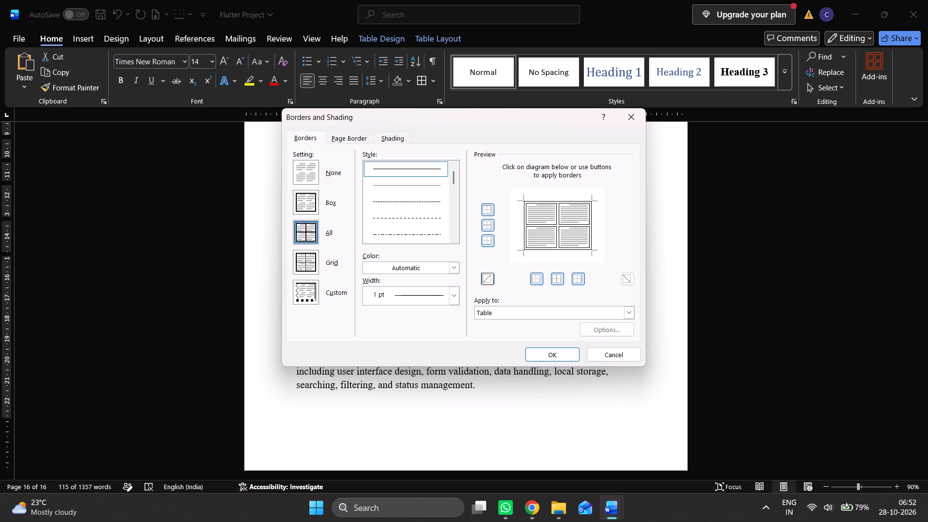
{"action": "left_click", "coordinate": [517, 312]}
{"action": "left_click", "coordinate": [510, 348]}
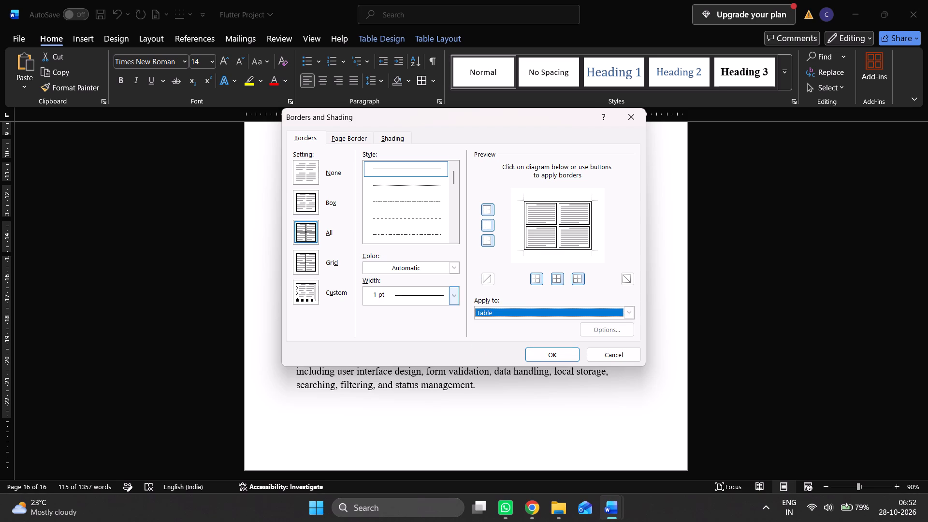
{"action": "left_click", "coordinate": [551, 228]}
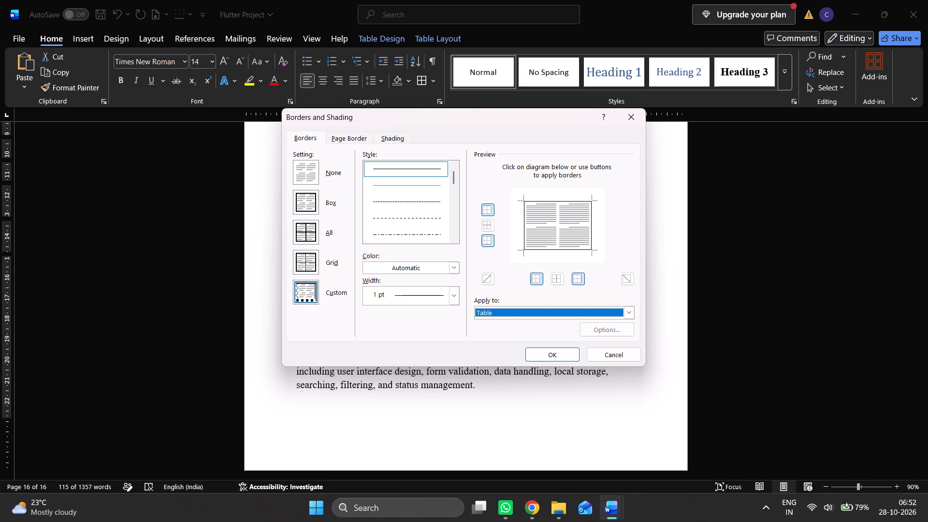
{"action": "left_click", "coordinate": [551, 229]}
{"action": "left_click", "coordinate": [310, 263]}
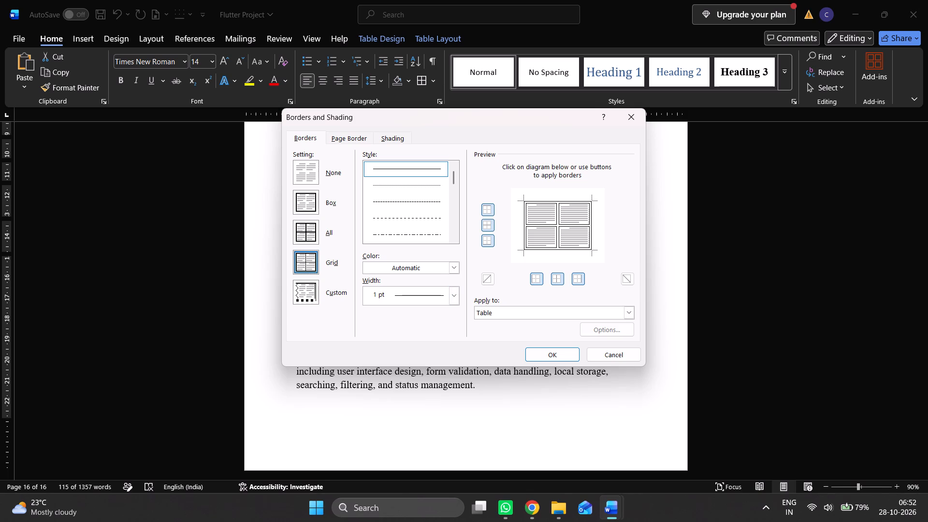
{"action": "left_click", "coordinate": [561, 357]}
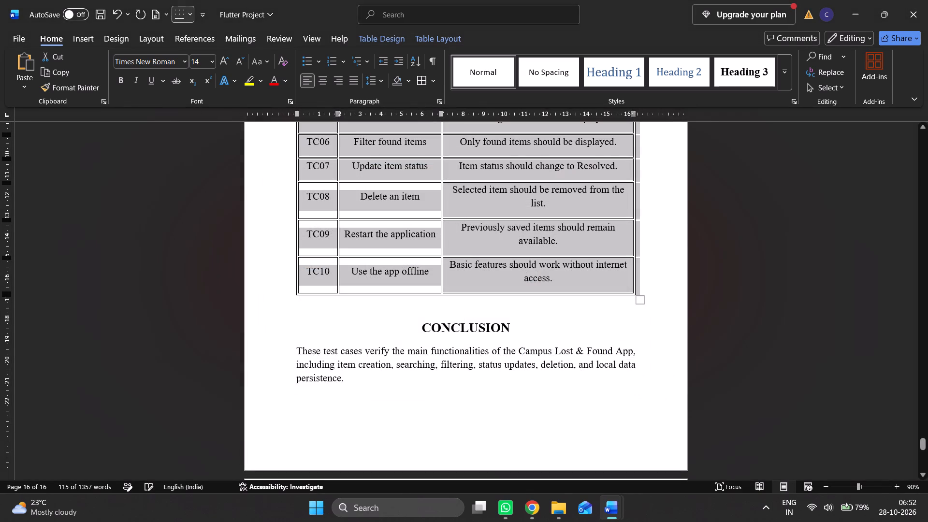
Apply the Inside Borders option to the test case table and deselect the table.
{"action": "left_click", "coordinate": [434, 78]}
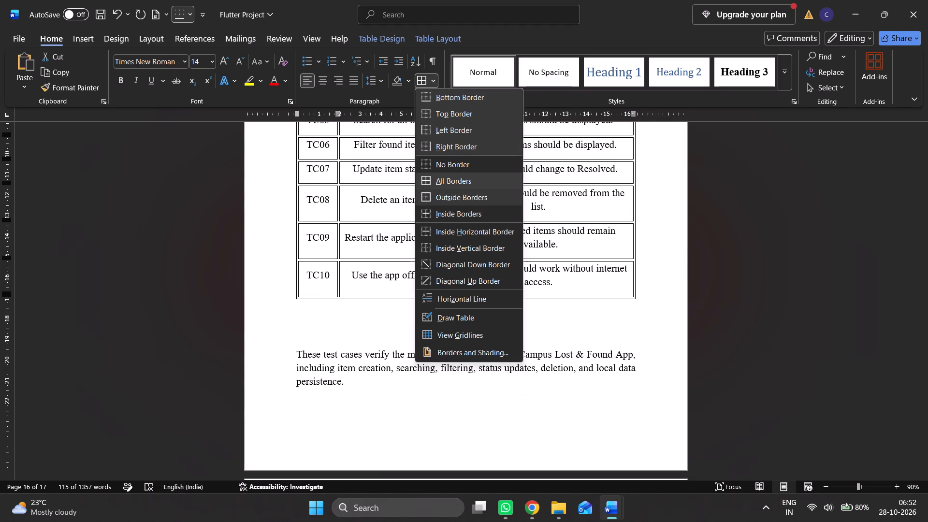
{"action": "left_click", "coordinate": [454, 213]}
{"action": "left_click", "coordinate": [474, 295]}
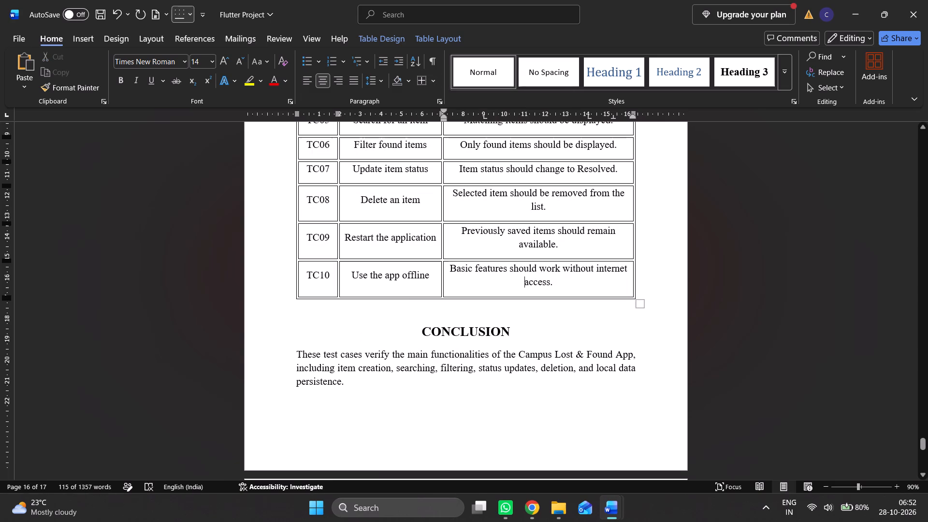
Switch to the FLAT document and insert a blank line between the "6.1 24-hour format" heading and its table.
{"action": "key", "text": "alt+Tab"}
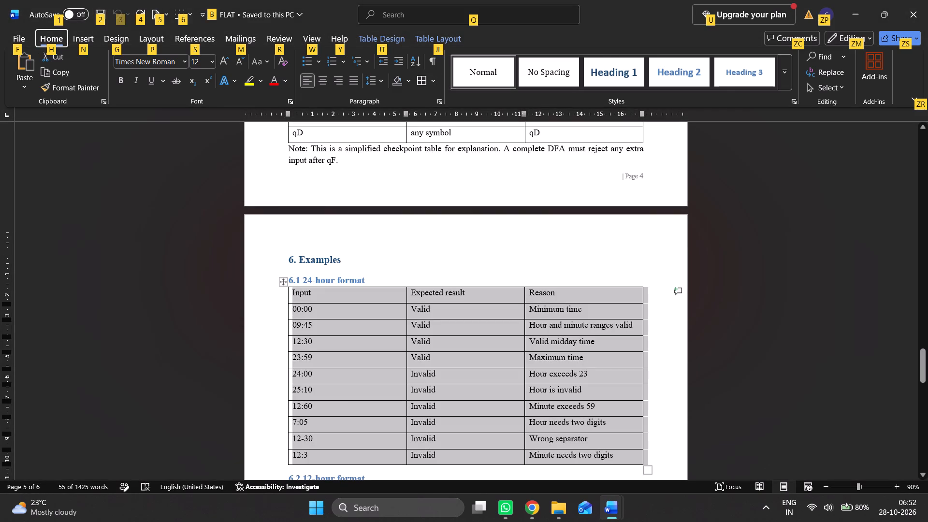
{"action": "left_click", "coordinate": [386, 273]}
{"action": "key", "text": "Return"}
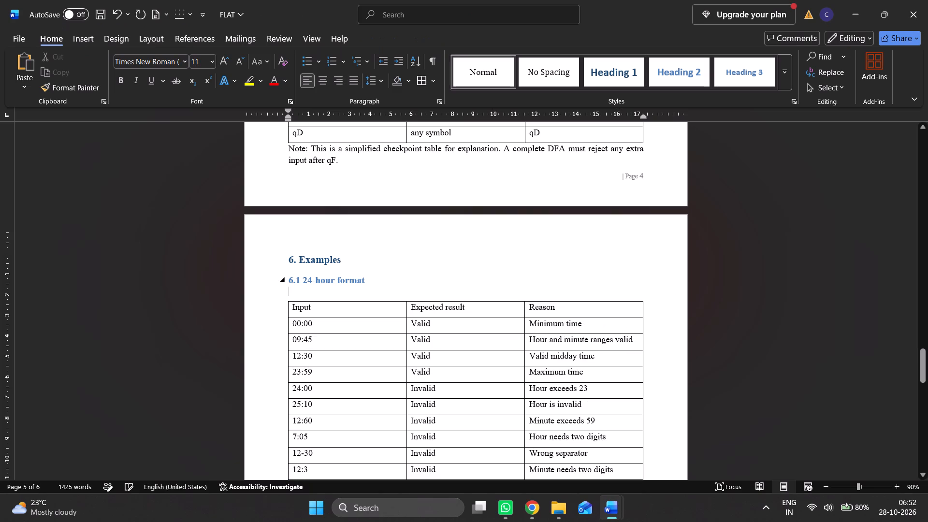
Copy the whole test case table from the Flutter Project document and paste it under the "6.1 24-hour format" heading in FLAT.
{"action": "key", "text": "alt+Tab"}
{"action": "left_click", "coordinate": [612, 296]}
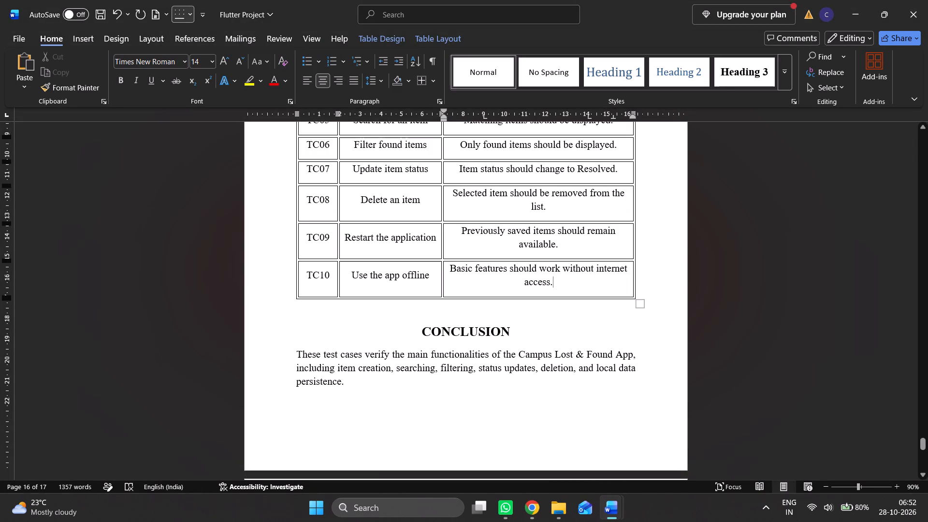
{"action": "left_click_drag", "start_coordinate": [606, 290], "coordinate": [331, 151]}
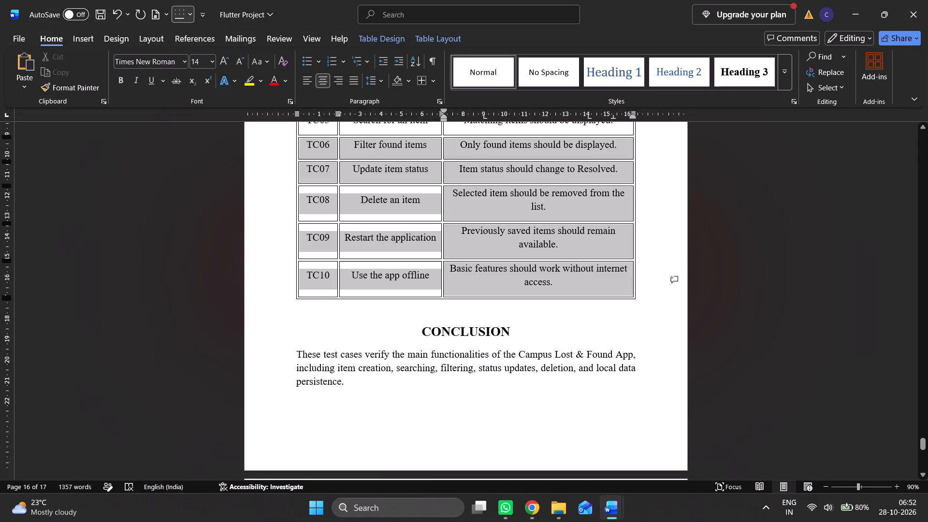
{"action": "left_click_drag", "start_coordinate": [331, 151], "coordinate": [300, 296]}
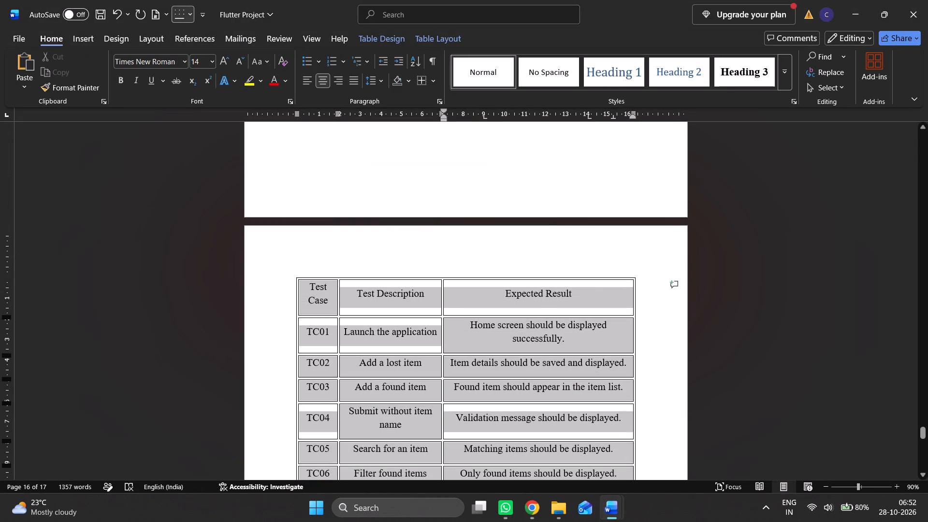
{"action": "left_click_drag", "start_coordinate": [300, 296], "coordinate": [305, 281]}
{"action": "key", "text": "ctrl+c"}
{"action": "key", "text": "alt+Tab"}
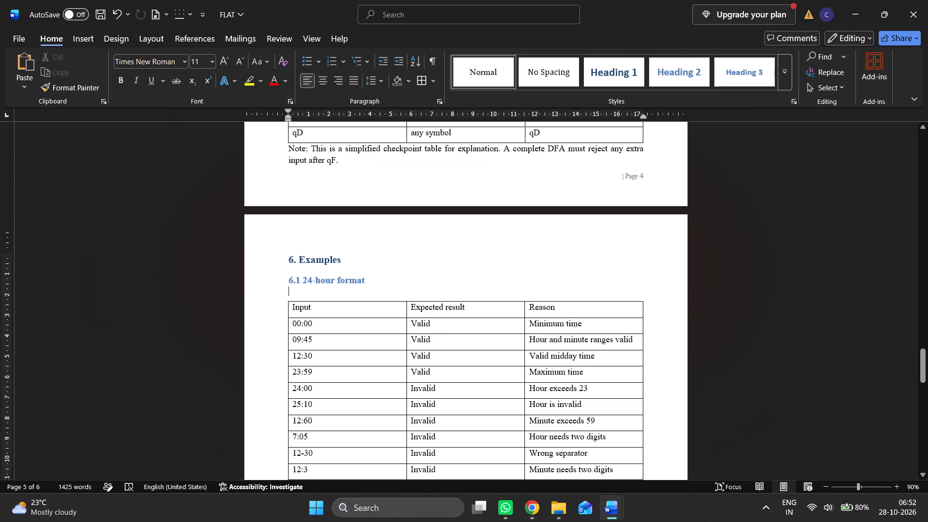
{"action": "key", "text": "ctrl+v"}
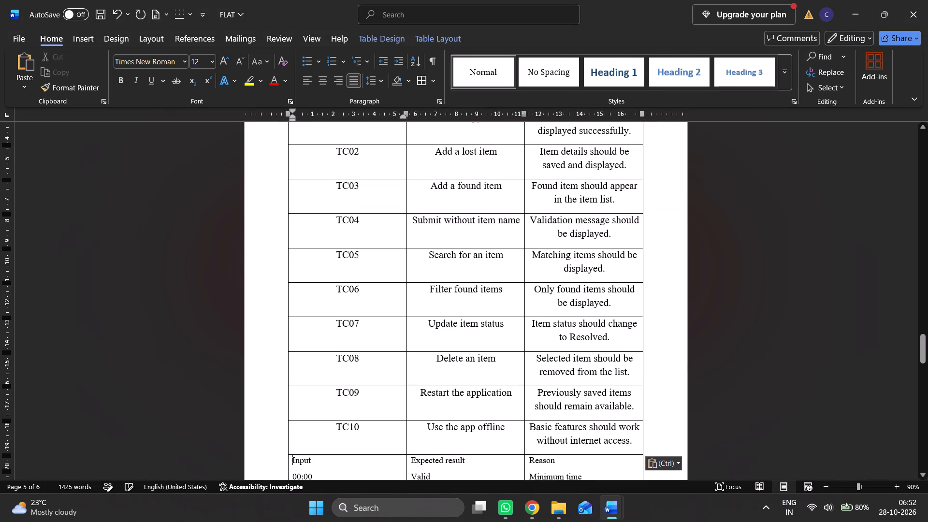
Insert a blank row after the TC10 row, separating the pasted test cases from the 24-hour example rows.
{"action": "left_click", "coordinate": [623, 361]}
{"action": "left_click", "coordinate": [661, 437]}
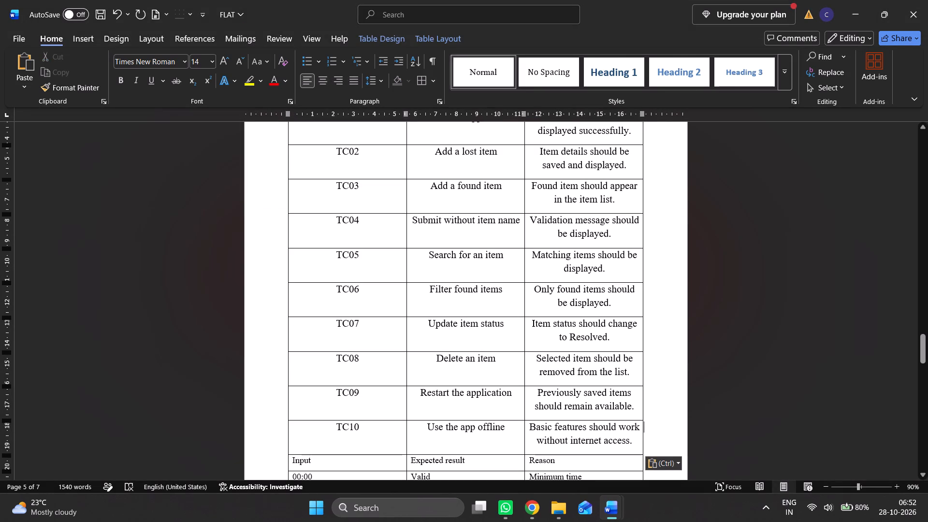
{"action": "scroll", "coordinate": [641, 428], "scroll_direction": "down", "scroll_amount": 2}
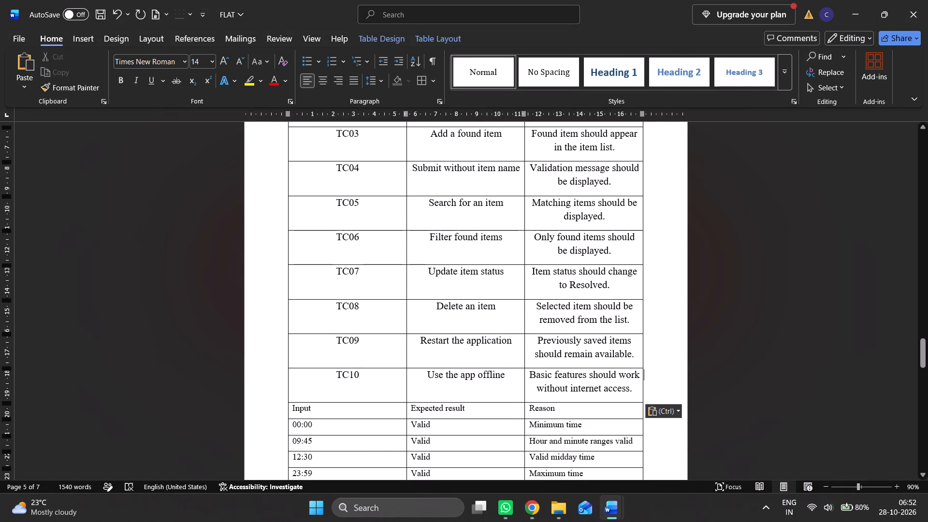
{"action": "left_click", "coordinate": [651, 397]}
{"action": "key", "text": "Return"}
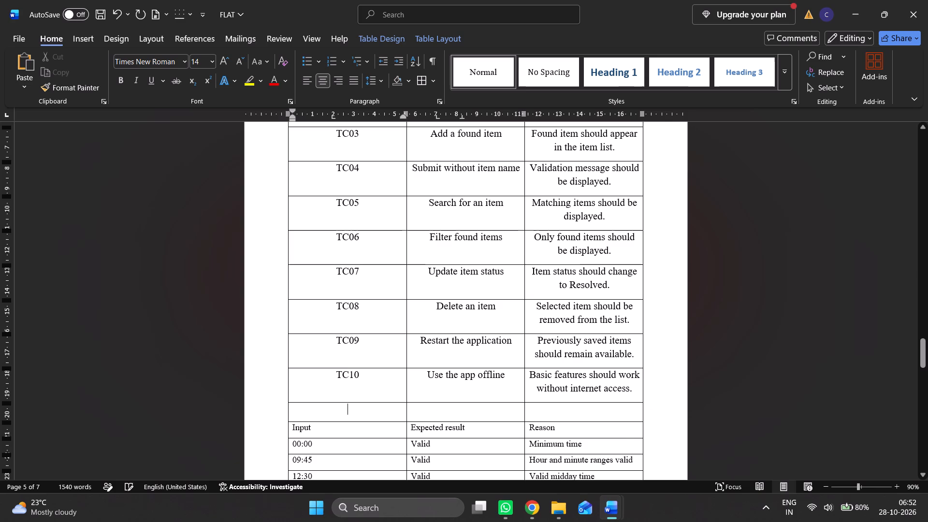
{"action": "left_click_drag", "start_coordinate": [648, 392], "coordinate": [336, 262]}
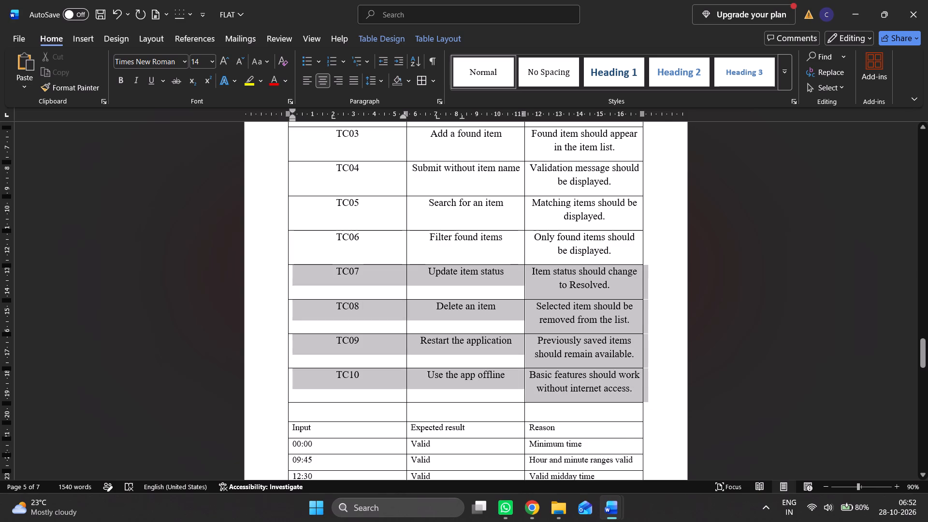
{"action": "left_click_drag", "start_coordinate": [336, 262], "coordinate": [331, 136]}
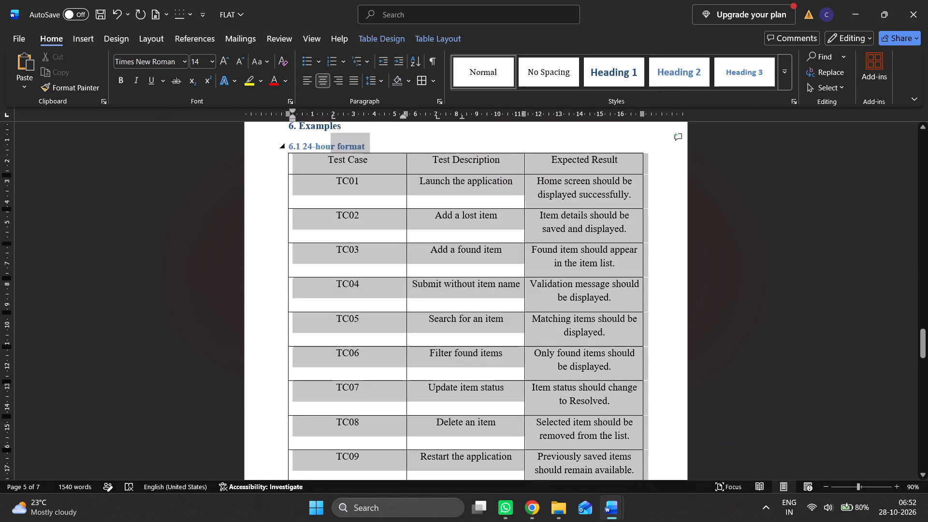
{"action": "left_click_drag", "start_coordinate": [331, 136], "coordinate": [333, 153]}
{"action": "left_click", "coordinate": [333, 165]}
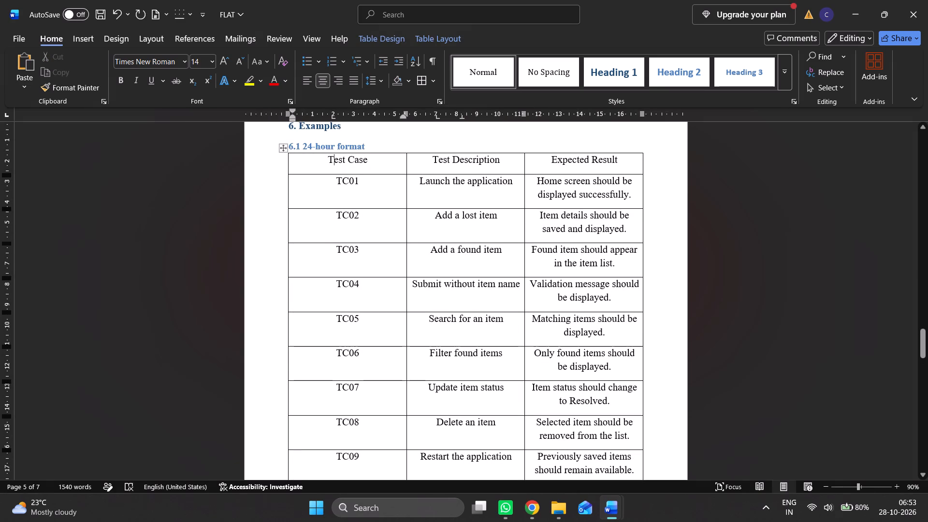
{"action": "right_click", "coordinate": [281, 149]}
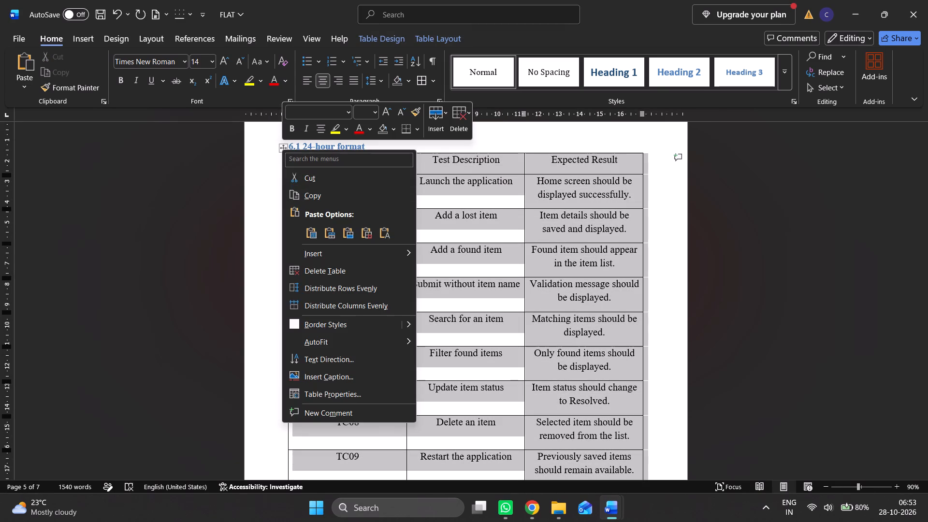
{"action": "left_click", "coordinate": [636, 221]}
Delete everything below the TC10 row in that table: the blank row and the 24-hour example rows from "Input" to "12:3".
{"action": "scroll", "coordinate": [585, 360], "scroll_direction": "down", "scroll_amount": 18}
{"action": "scroll", "coordinate": [563, 304], "scroll_direction": "down", "scroll_amount": 2}
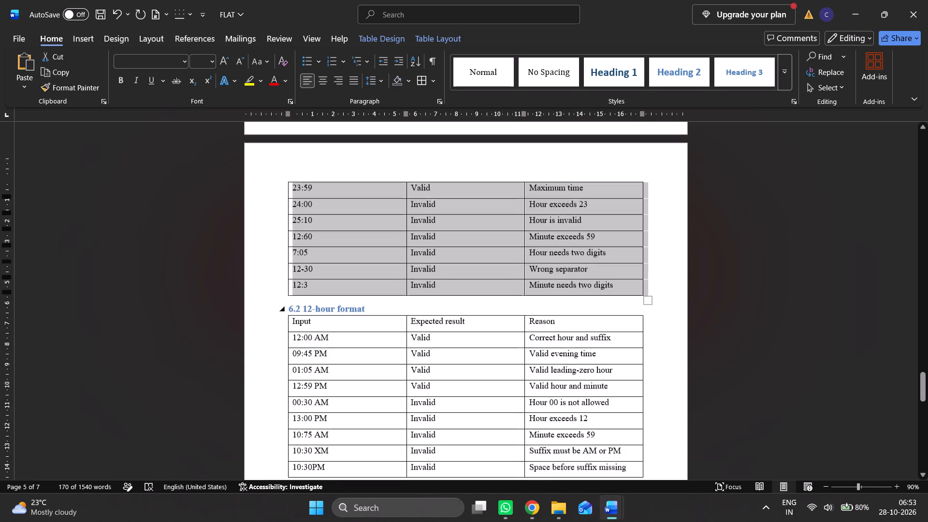
{"action": "left_click", "coordinate": [602, 256]}
{"action": "left_click_drag", "start_coordinate": [644, 289], "coordinate": [594, 275]}
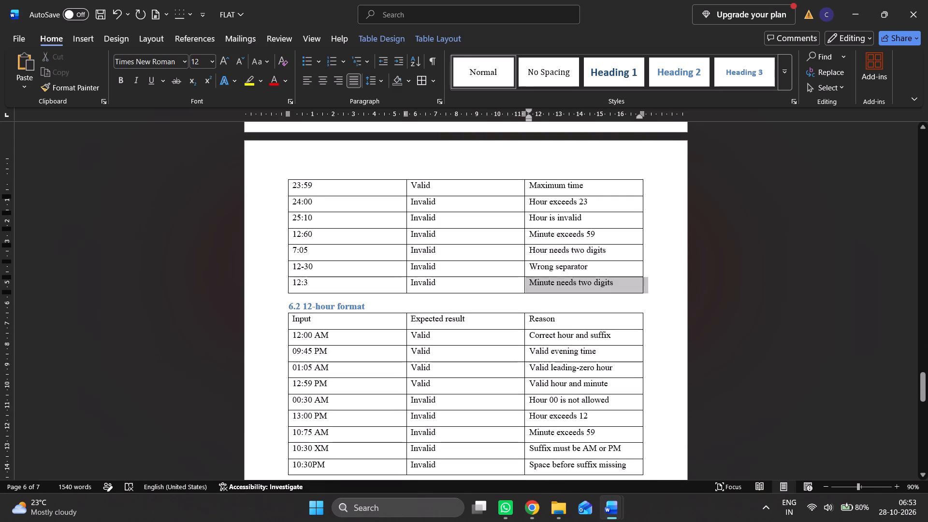
{"action": "left_click_drag", "start_coordinate": [594, 275], "coordinate": [293, 103]}
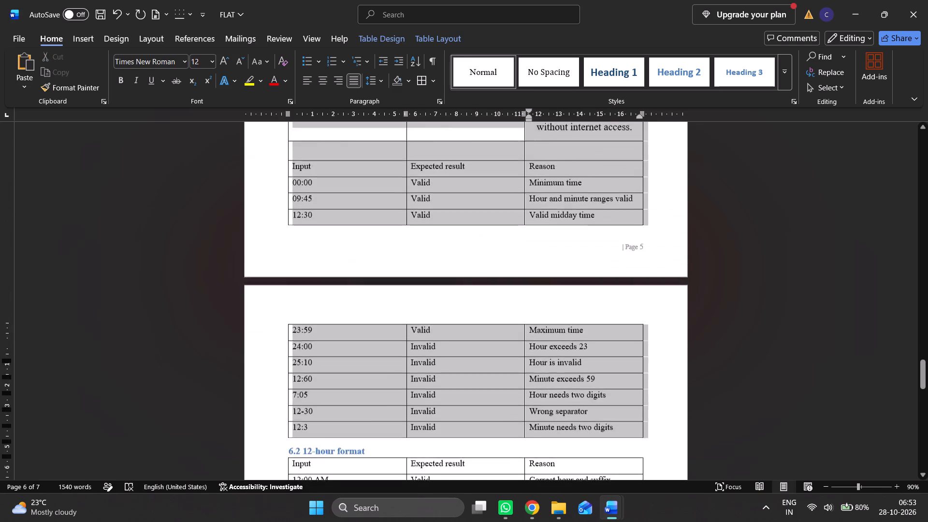
{"action": "left_click_drag", "start_coordinate": [293, 103], "coordinate": [271, 206]}
{"action": "key", "text": "BackSpace"}
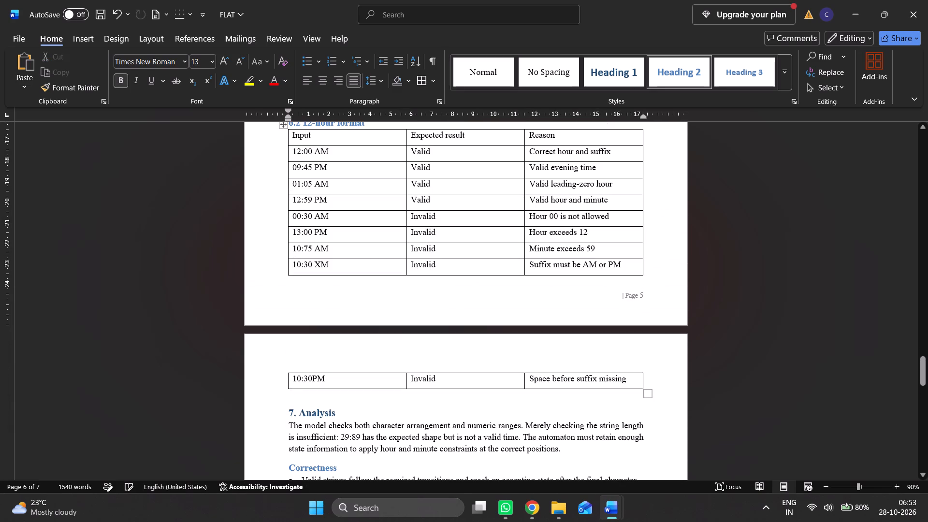
Justify the text of the entire pasted test case table in the FLAT document.
{"action": "scroll", "coordinate": [390, 210], "scroll_direction": "up", "scroll_amount": 5}
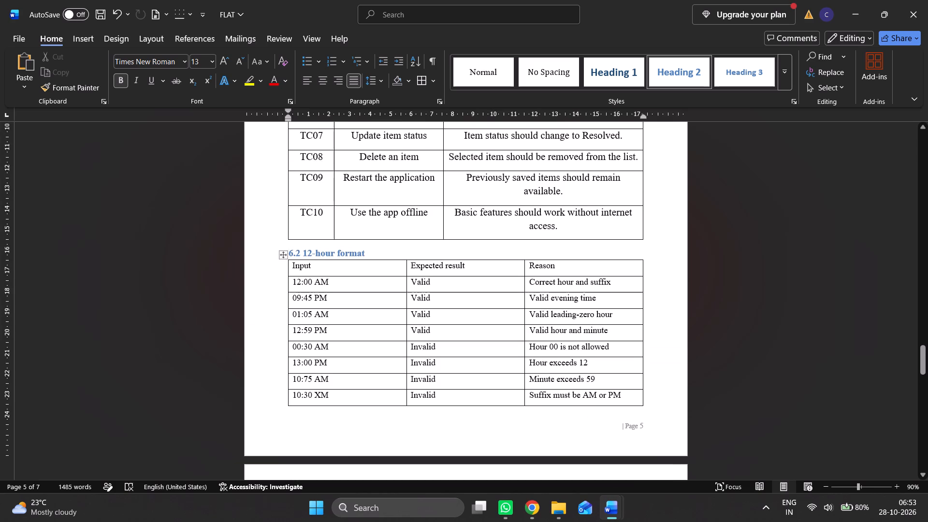
{"action": "scroll", "coordinate": [619, 232], "scroll_direction": "up", "scroll_amount": 7}
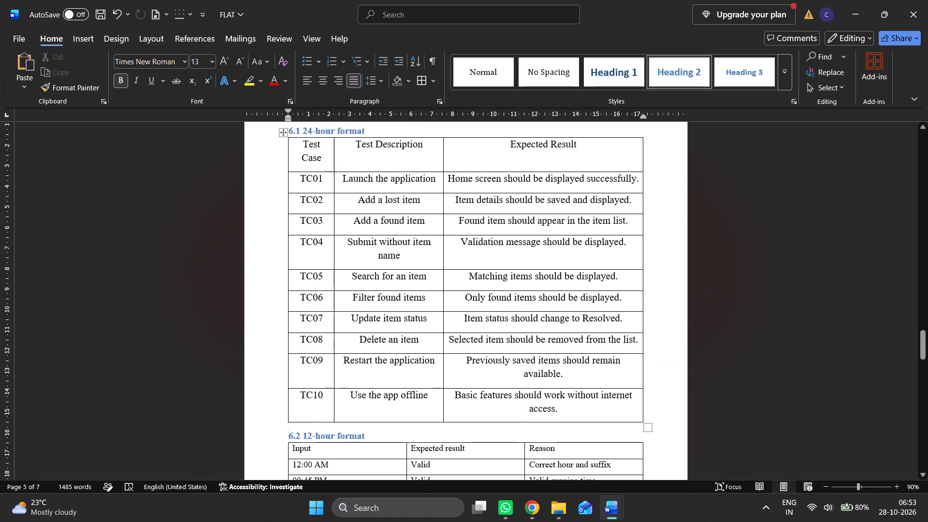
{"action": "left_click_drag", "start_coordinate": [565, 414], "coordinate": [280, 160]}
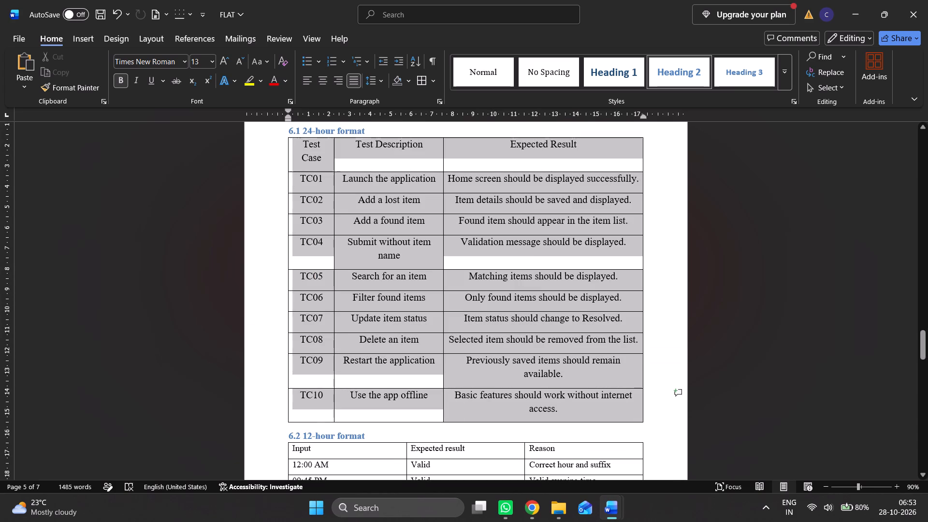
{"action": "left_click_drag", "start_coordinate": [280, 160], "coordinate": [281, 157]}
{"action": "left_click", "coordinate": [355, 81]}
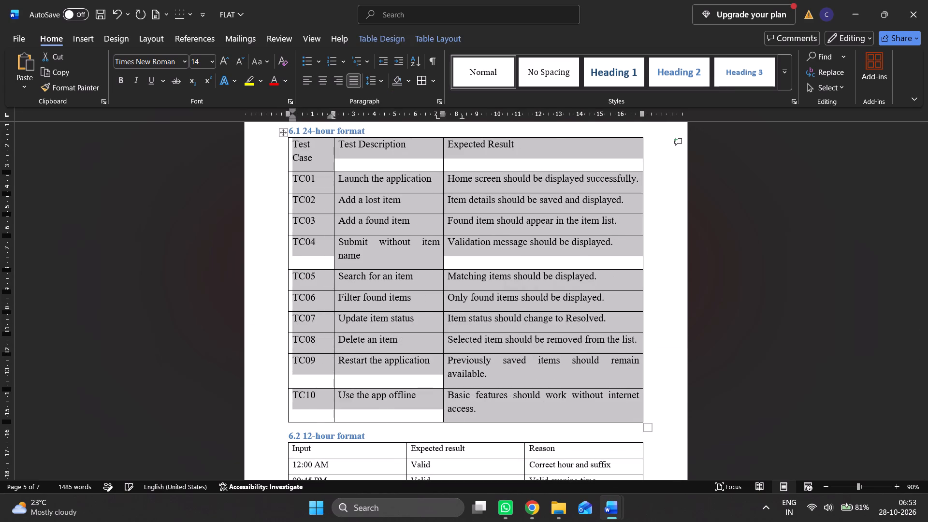
{"action": "left_click", "coordinate": [552, 255]}
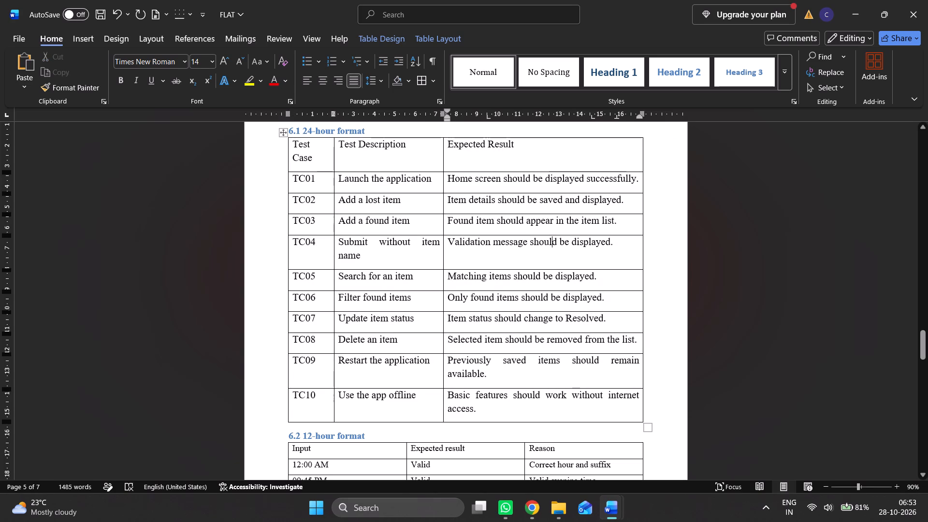
Center the "Test Description", "Expected Result" and "Test Case" header cells of the test case table.
{"action": "left_click_drag", "start_coordinate": [414, 146], "coordinate": [355, 150]}
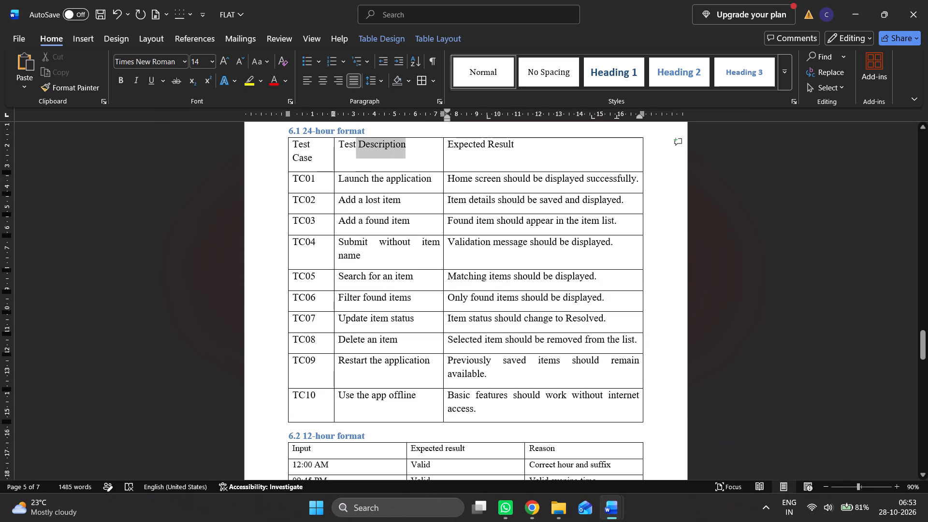
{"action": "left_click_drag", "start_coordinate": [355, 150], "coordinate": [342, 148]}
{"action": "left_click", "coordinate": [319, 81]}
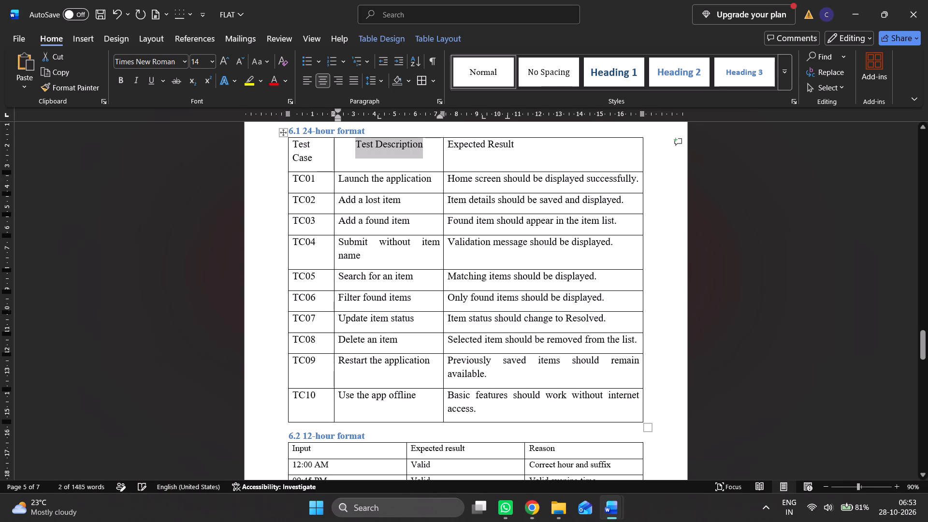
{"action": "left_click_drag", "start_coordinate": [520, 149], "coordinate": [452, 142]}
{"action": "left_click", "coordinate": [326, 78]}
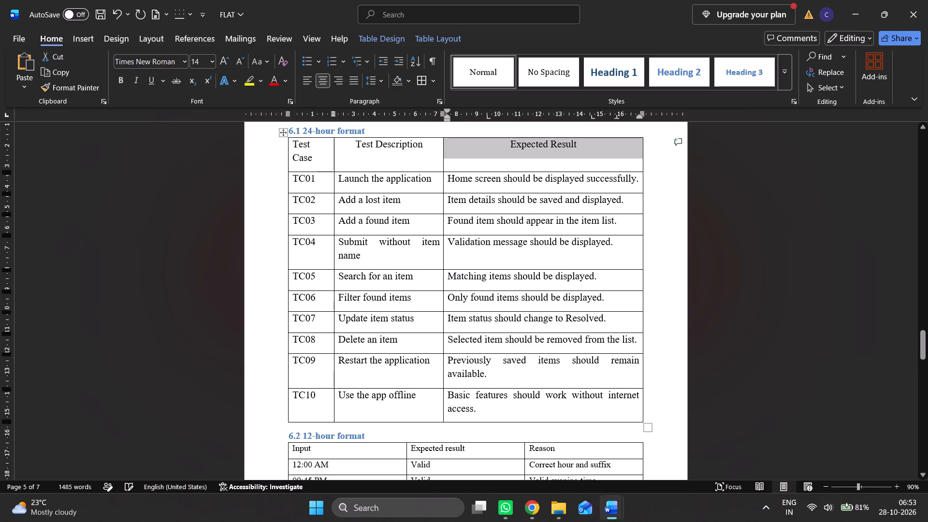
{"action": "left_click_drag", "start_coordinate": [316, 159], "coordinate": [294, 147]}
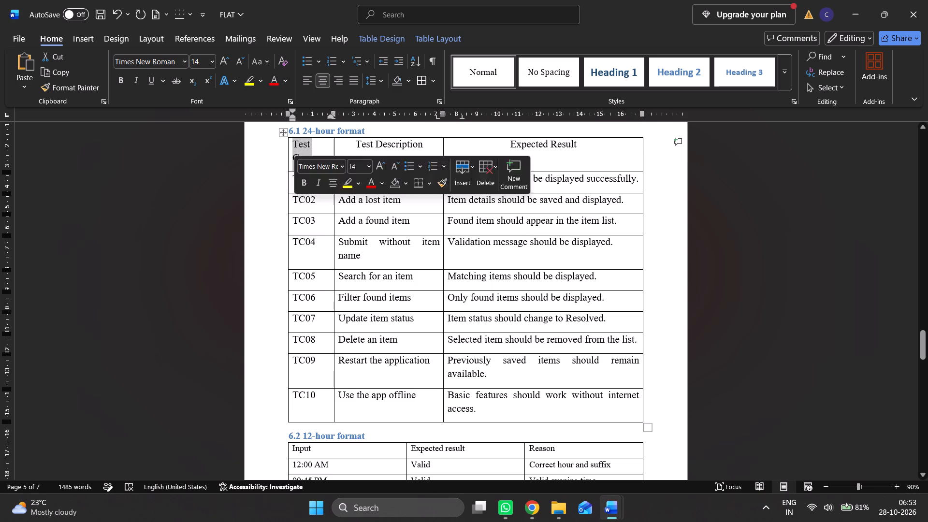
{"action": "left_click", "coordinate": [320, 79]}
{"action": "left_click", "coordinate": [456, 277]}
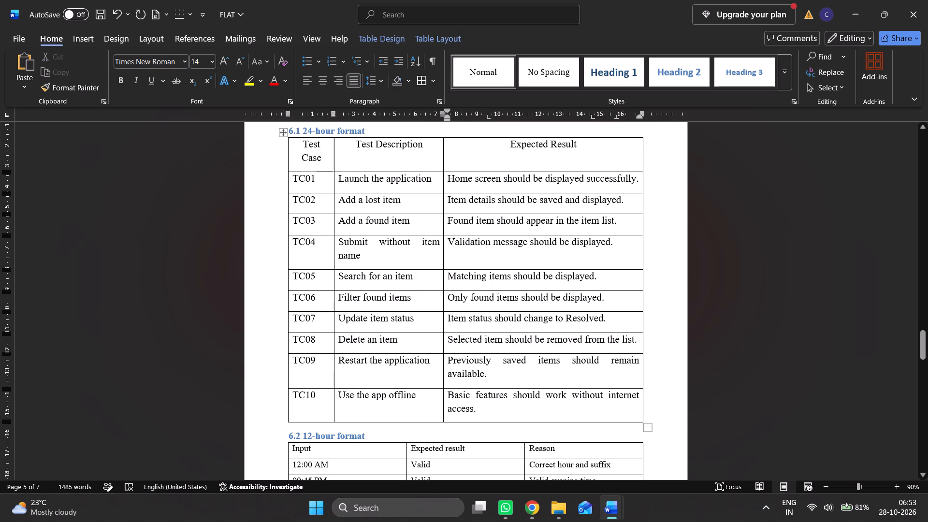
Copy the whole reformatted test case table from the FLAT document.
{"action": "right_click", "coordinate": [284, 131]}
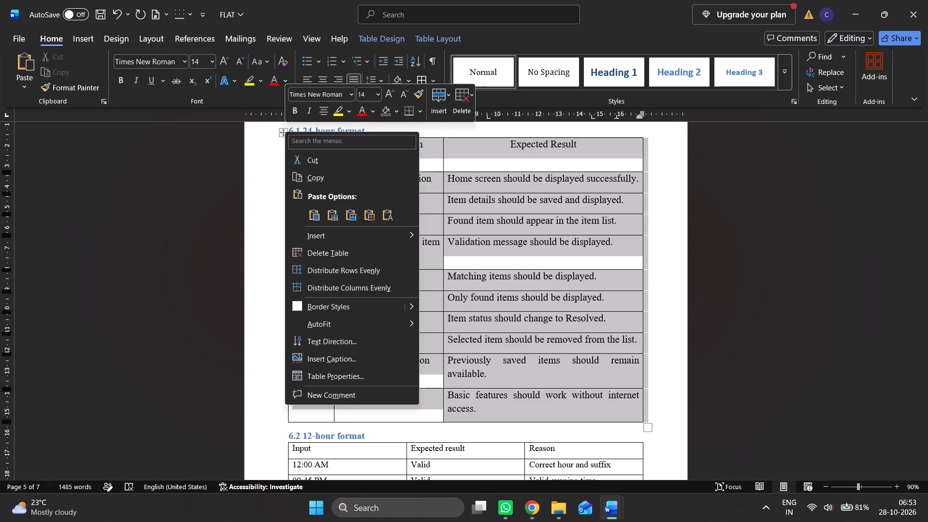
{"action": "left_click", "coordinate": [342, 179]}
Switch to the Flutter Project document and delete the old double-lined test case table.
{"action": "key", "text": "alt+Tab"}
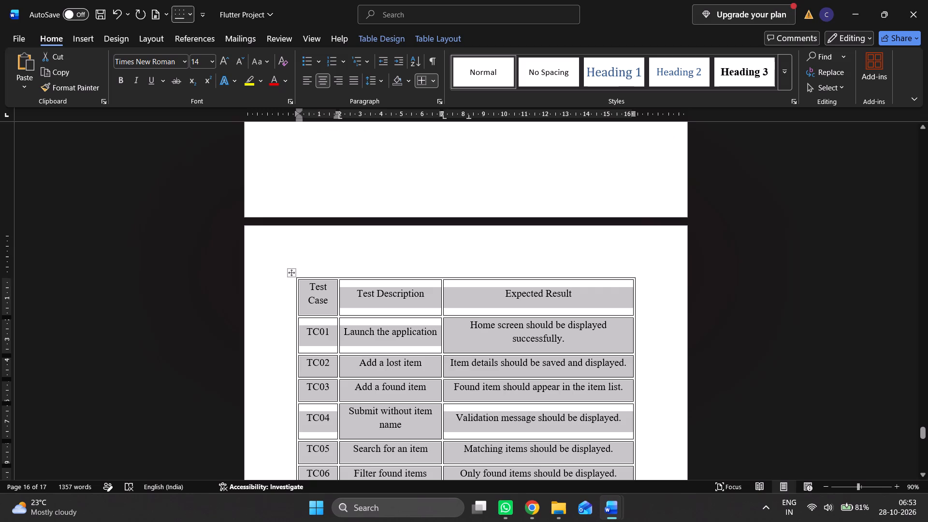
{"action": "scroll", "coordinate": [466, 291], "scroll_direction": "down", "scroll_amount": 10}
{"action": "key", "text": "BackSpace"}
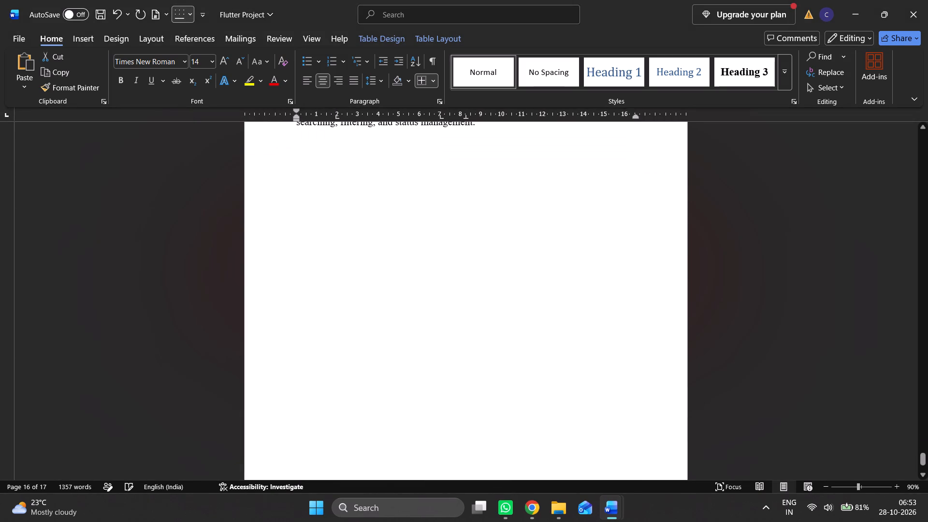
Insert a new line above the CONCLUSION heading, paste the reformatted test case table there, and check its layout.
{"action": "scroll", "coordinate": [466, 260], "scroll_direction": "up", "scroll_amount": 18}
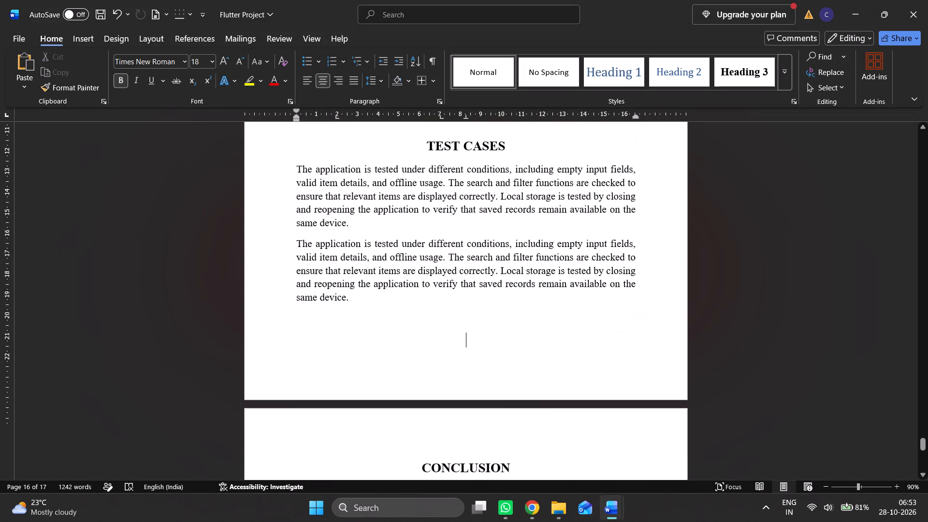
{"action": "key", "text": "Return"}
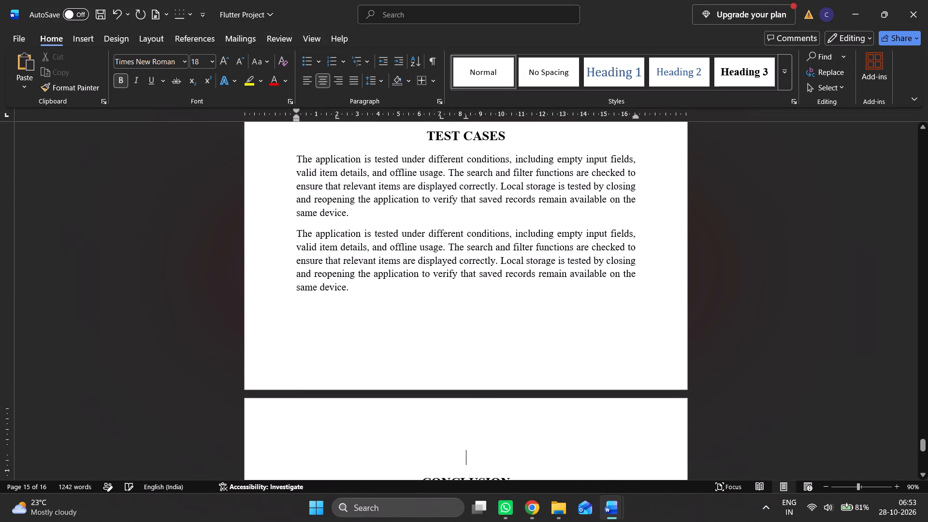
{"action": "key", "text": "ctrl+v"}
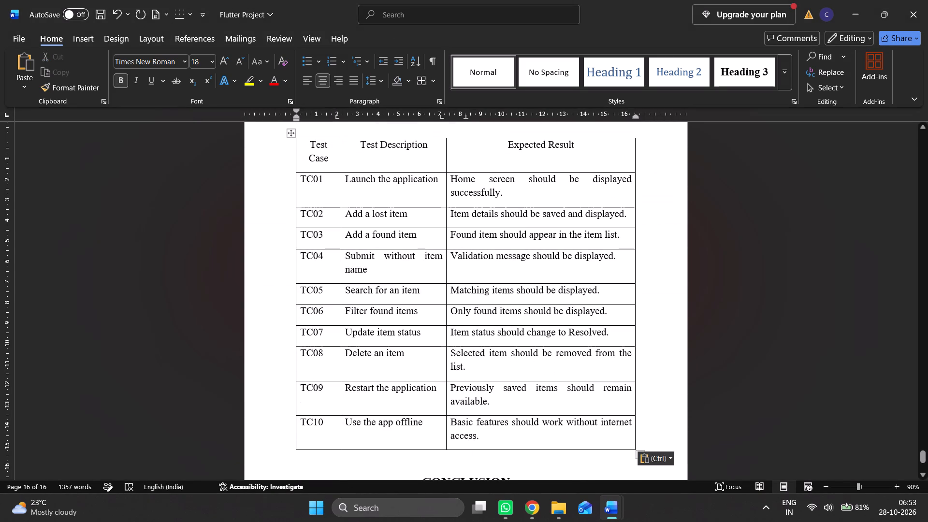
{"action": "left_click", "coordinate": [774, 223]}
{"action": "scroll", "coordinate": [734, 299], "scroll_direction": "down", "scroll_amount": 9}
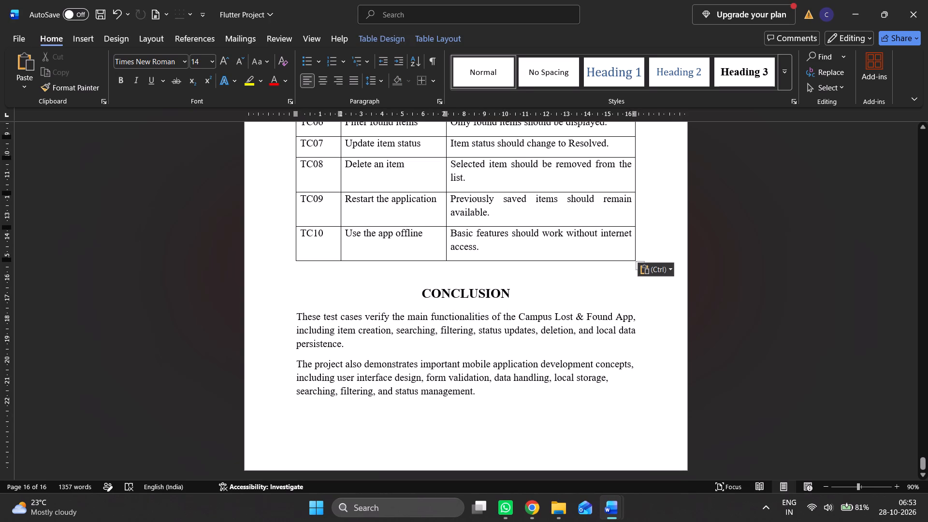
{"action": "scroll", "coordinate": [535, 266], "scroll_direction": "up", "scroll_amount": 8}
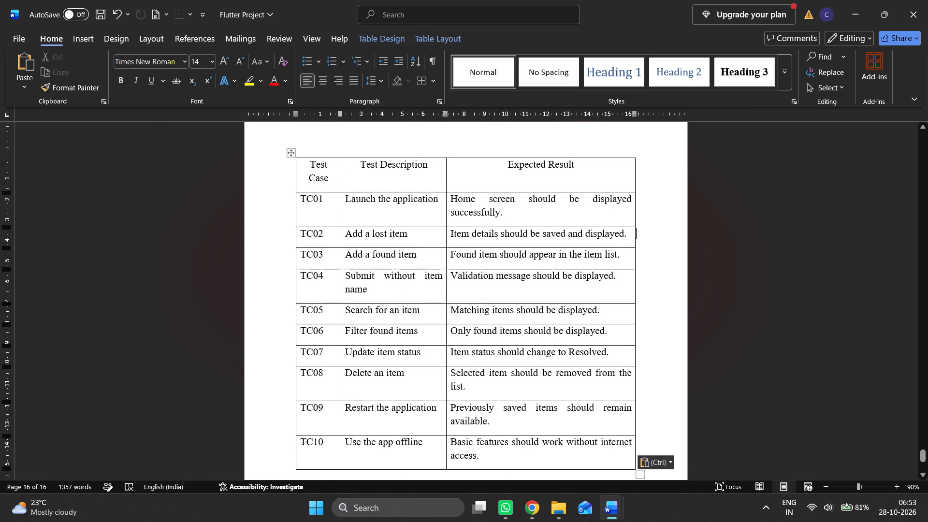
{"action": "left_click", "coordinate": [311, 172]}
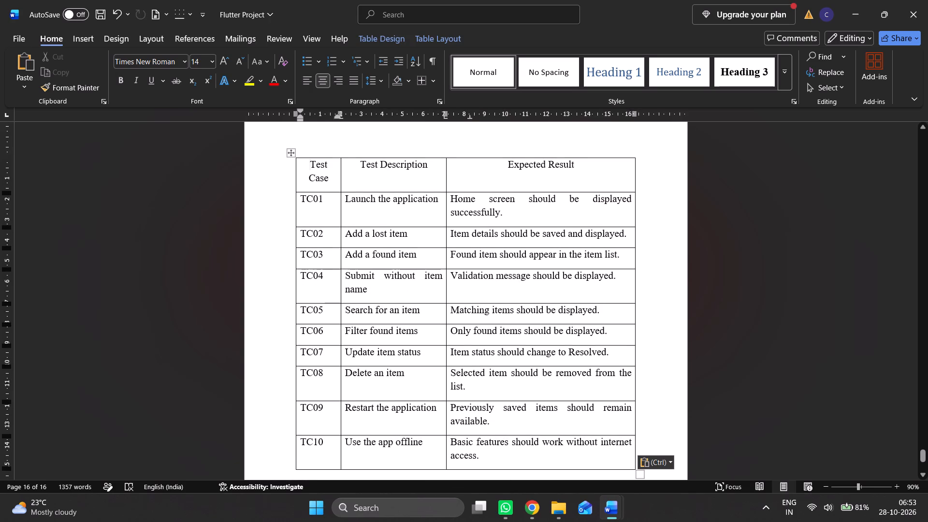
Check the pages around the pasted test case table and save the Flutter Project document.
{"action": "scroll", "coordinate": [387, 209], "scroll_direction": "up", "scroll_amount": 8}
{"action": "scroll", "coordinate": [370, 226], "scroll_direction": "up", "scroll_amount": 16}
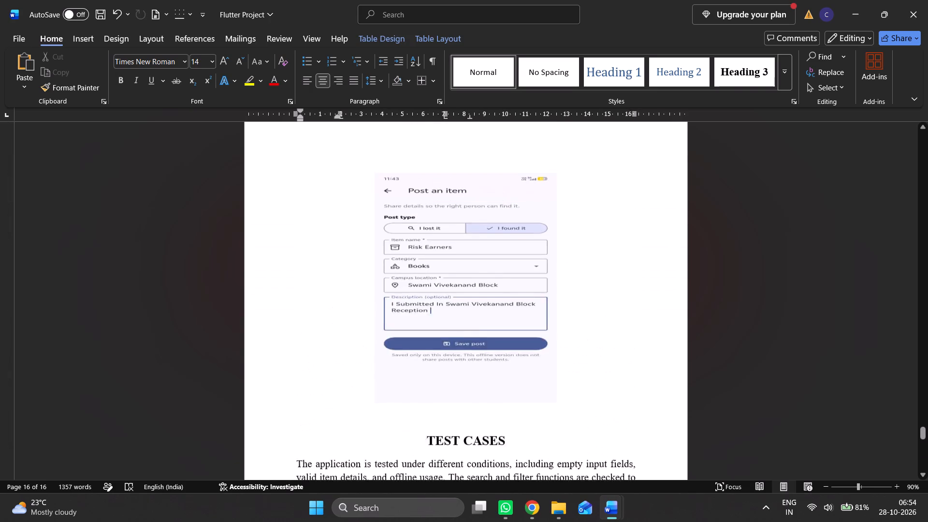
{"action": "scroll", "coordinate": [369, 224], "scroll_direction": "up", "scroll_amount": 2}
{"action": "scroll", "coordinate": [370, 221], "scroll_direction": "down", "scroll_amount": 20}
{"action": "scroll", "coordinate": [370, 221], "scroll_direction": "down", "scroll_amount": 20}
{"action": "scroll", "coordinate": [370, 221], "scroll_direction": "down", "scroll_amount": 6}
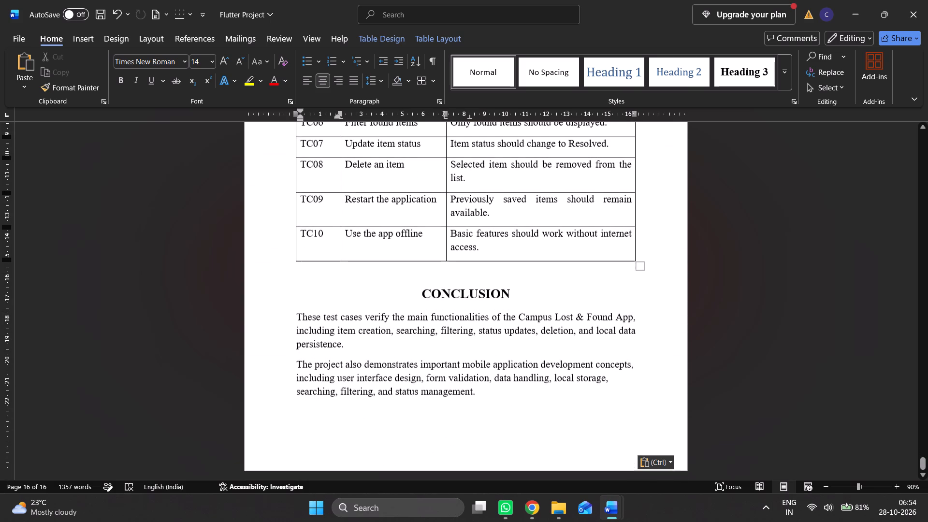
{"action": "scroll", "coordinate": [392, 145], "scroll_direction": "down", "scroll_amount": 8}
{"action": "left_click", "coordinate": [796, 258]}
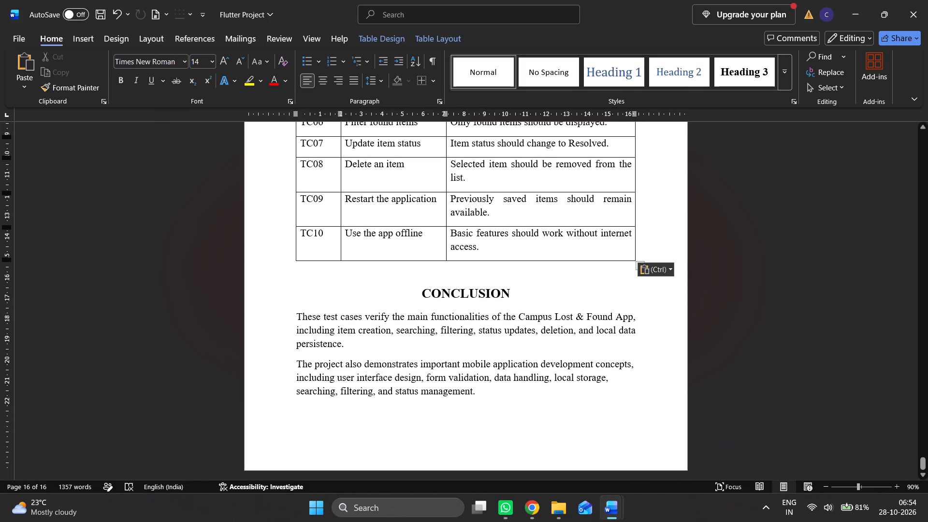
{"action": "key", "text": "ctrl+s"}
{"action": "key", "text": "ctrl+s"}
{"action": "key", "text": "ctrl+s"}
{"action": "key", "text": "ctrl+s"}
Review the report's pages in the print preview, from the cover page to the conclusion, and return to the document.
{"action": "key", "text": "ctrl+p"}
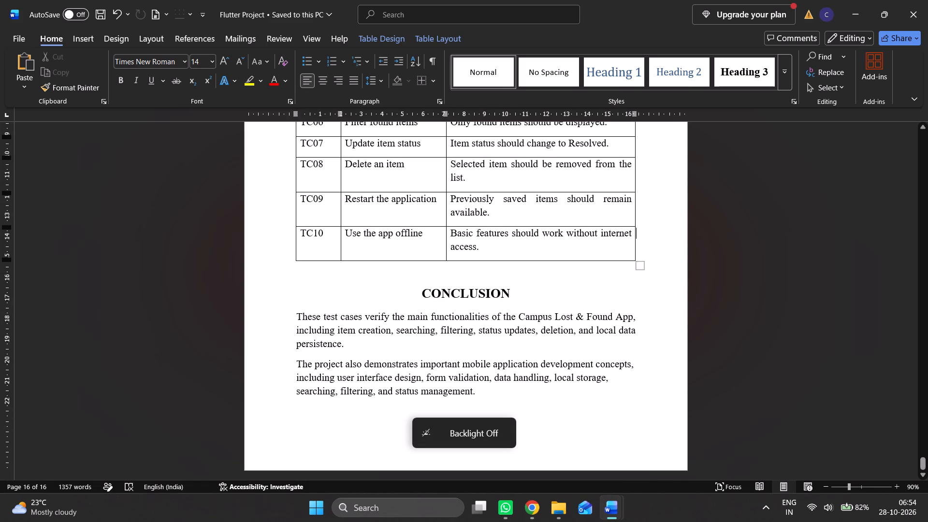
{"action": "scroll", "coordinate": [524, 146], "scroll_direction": "down", "scroll_amount": 11}
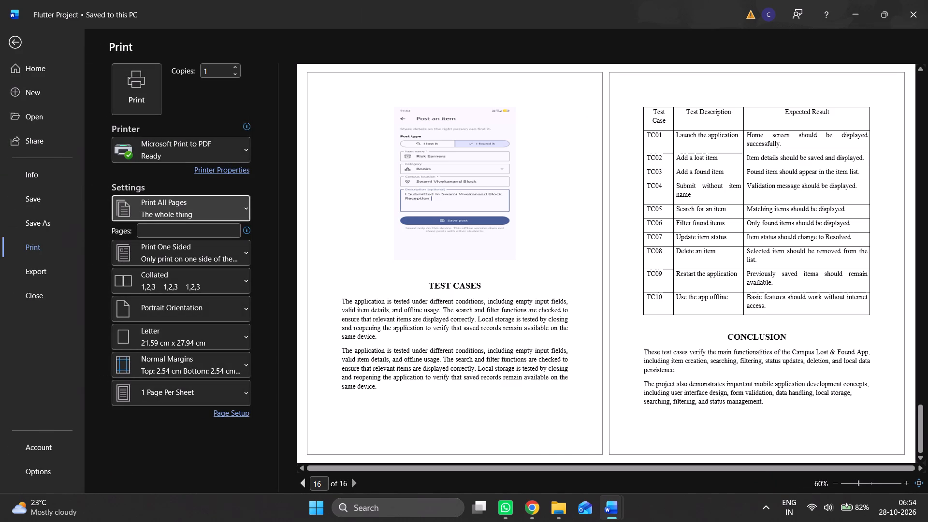
{"action": "scroll", "coordinate": [547, 180], "scroll_direction": "up", "scroll_amount": 20}
{"action": "scroll", "coordinate": [547, 180], "scroll_direction": "up", "scroll_amount": 9}
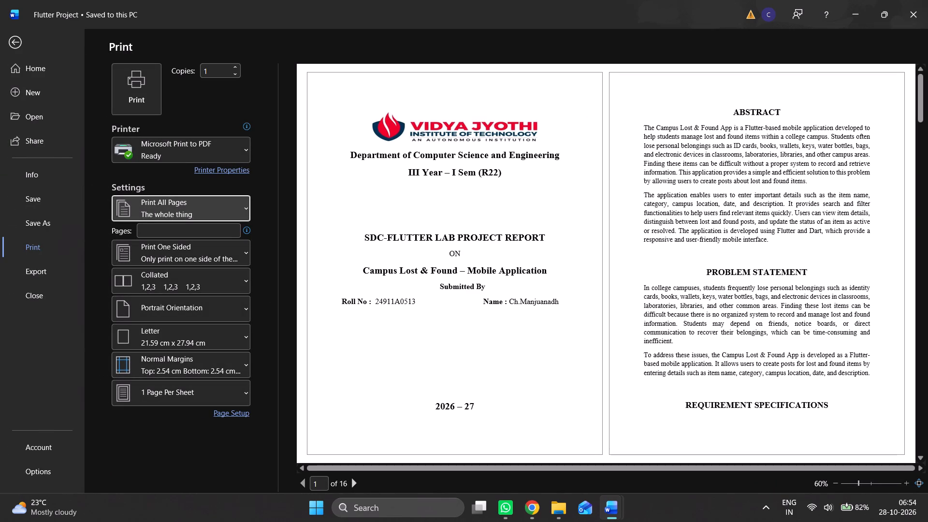
{"action": "scroll", "coordinate": [547, 179], "scroll_direction": "down", "scroll_amount": 2}
{"action": "scroll", "coordinate": [546, 179], "scroll_direction": "up", "scroll_amount": 1}
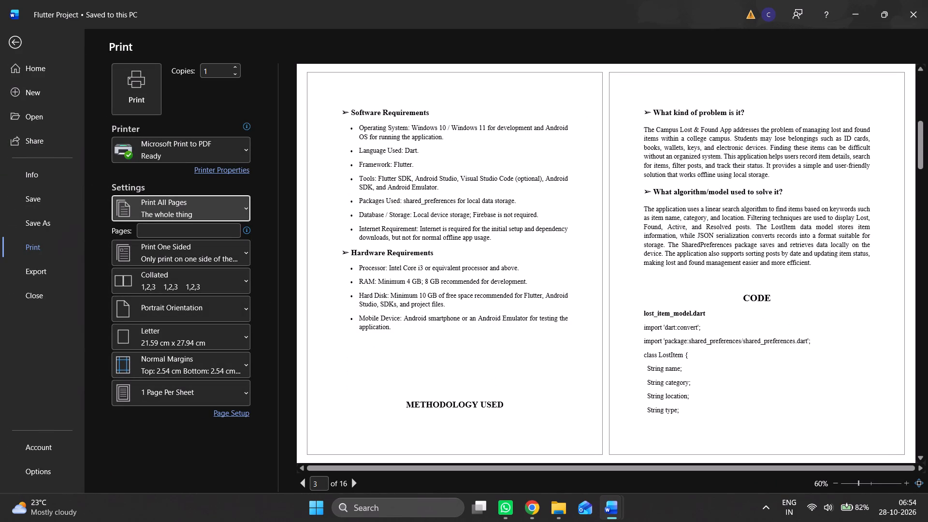
{"action": "scroll", "coordinate": [546, 179], "scroll_direction": "down", "scroll_amount": 1}
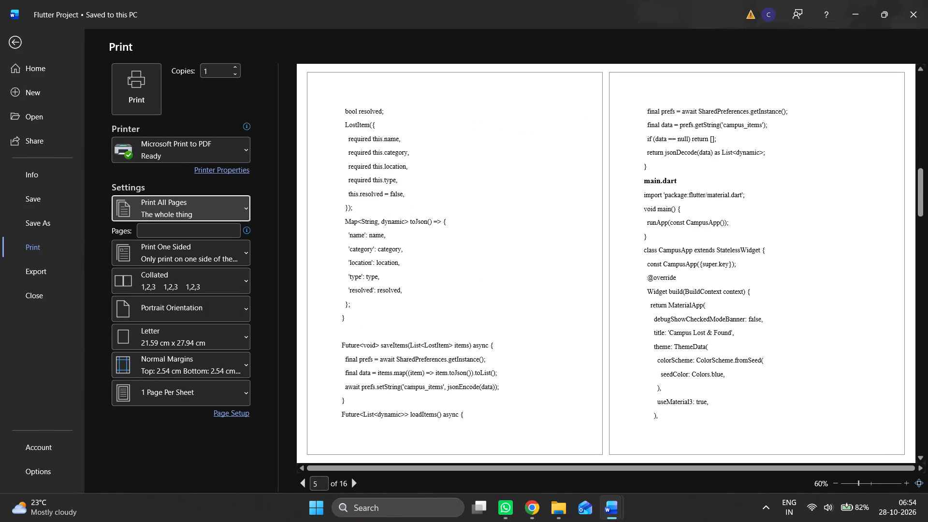
{"action": "scroll", "coordinate": [546, 177], "scroll_direction": "down", "scroll_amount": 4}
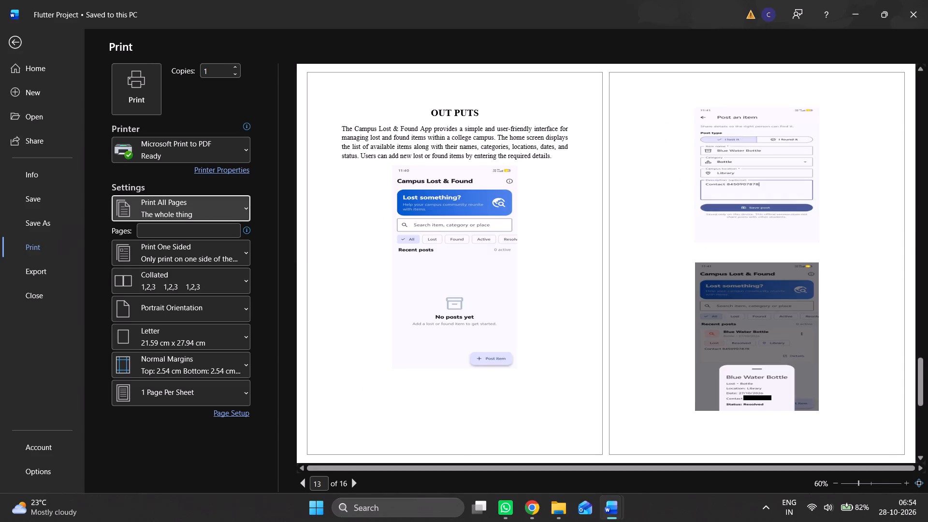
{"action": "scroll", "coordinate": [556, 169], "scroll_direction": "up", "scroll_amount": 2}
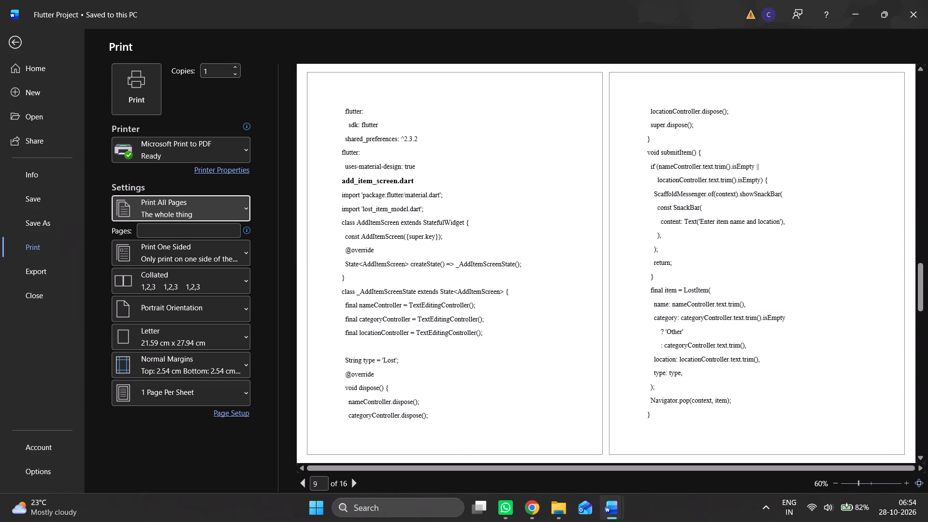
{"action": "scroll", "coordinate": [556, 168], "scroll_direction": "up", "scroll_amount": 3}
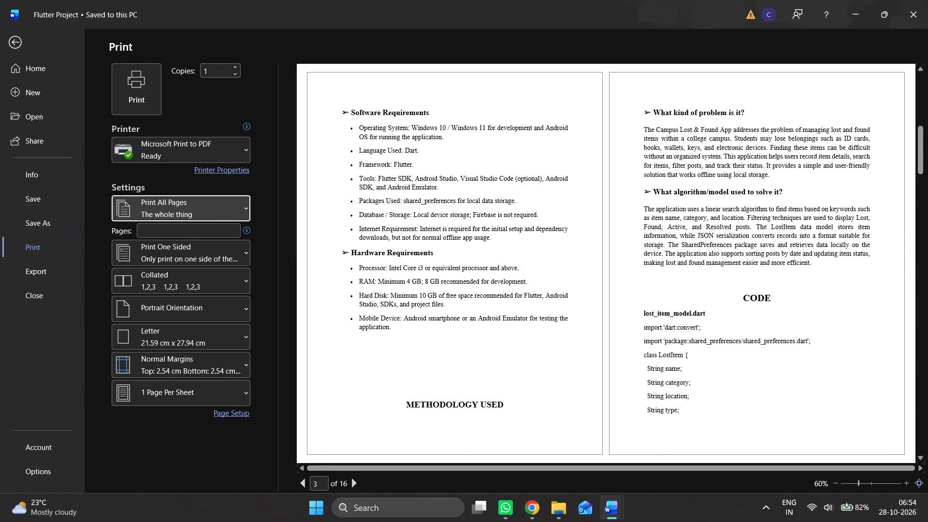
{"action": "scroll", "coordinate": [555, 168], "scroll_direction": "up", "scroll_amount": 8}
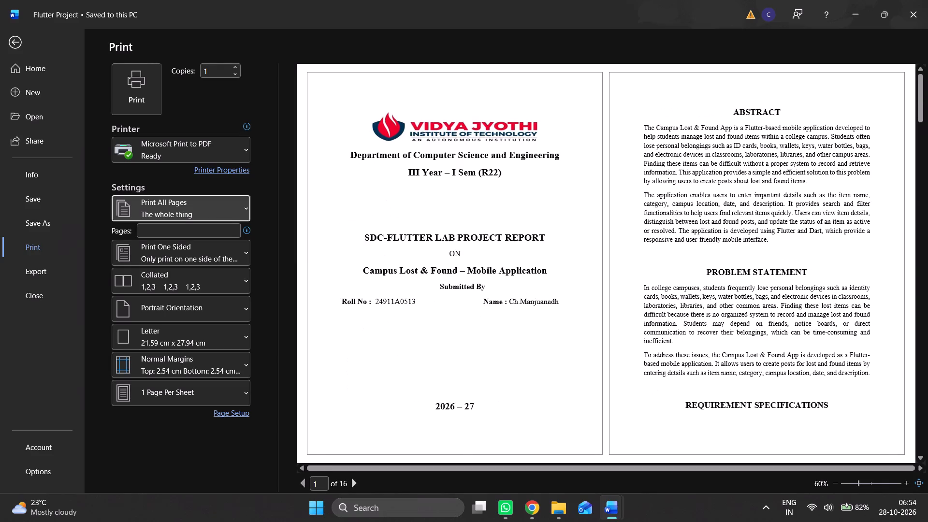
{"action": "scroll", "coordinate": [555, 168], "scroll_direction": "up", "scroll_amount": 1}
{"action": "left_click", "coordinate": [9, 43]}
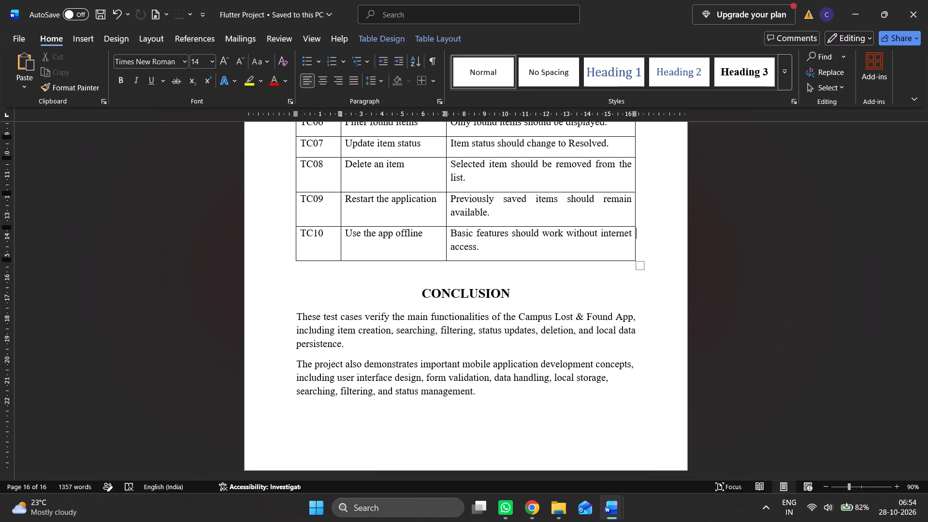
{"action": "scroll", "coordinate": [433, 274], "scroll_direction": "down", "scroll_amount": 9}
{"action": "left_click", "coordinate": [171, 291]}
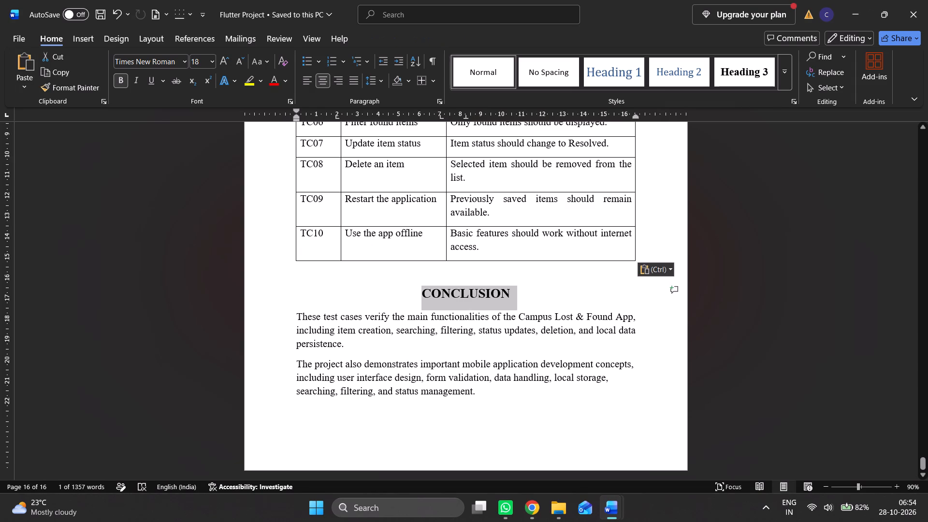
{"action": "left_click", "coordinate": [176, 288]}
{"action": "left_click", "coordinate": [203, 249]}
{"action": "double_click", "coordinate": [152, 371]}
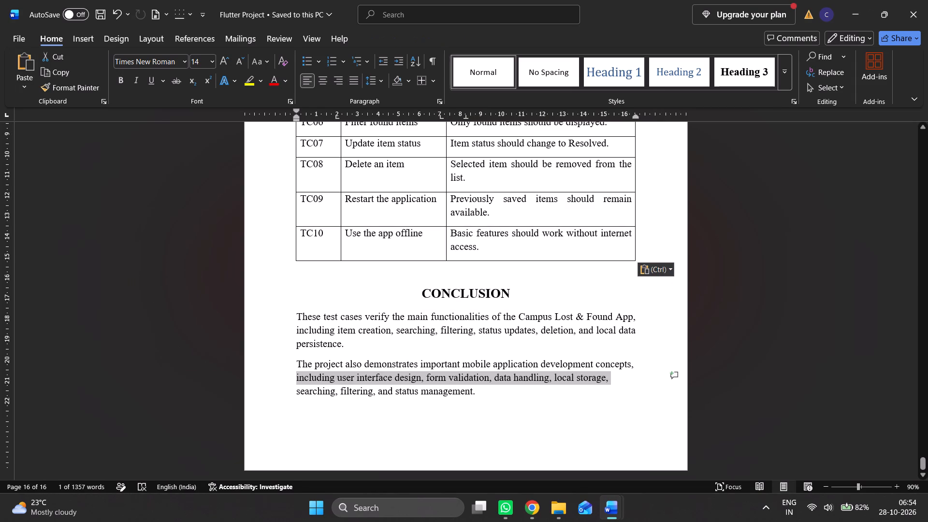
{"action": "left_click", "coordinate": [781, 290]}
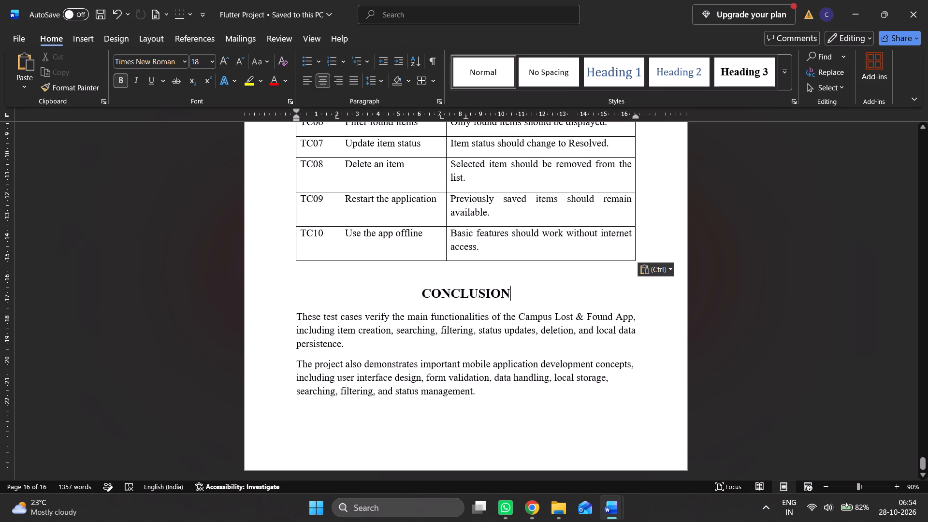
Reopen the print preview of the Flutter Project report to examine its final pages.
{"action": "key", "text": "ctrl+p"}
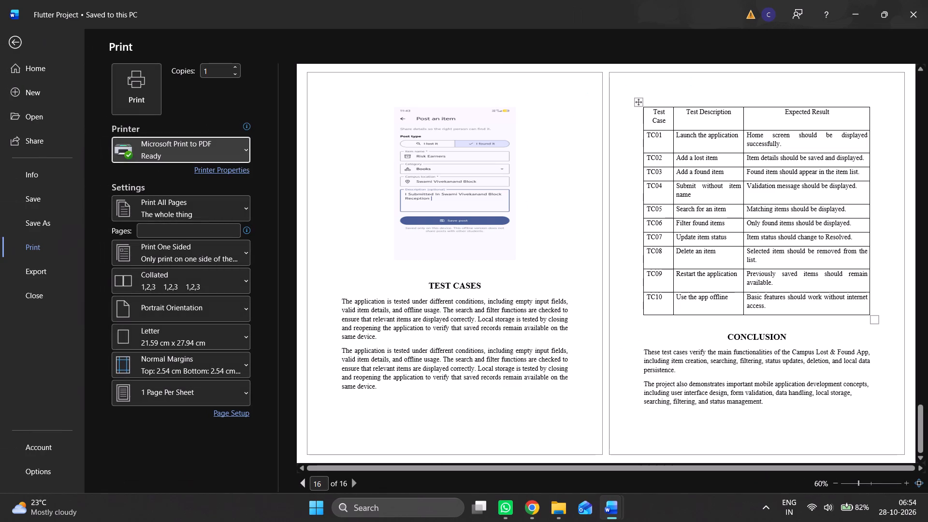
Print the whole report to PDF with Microsoft Print to PDF, saving it in Downloads as "Fluutter Project".
{"action": "left_click", "coordinate": [147, 98]}
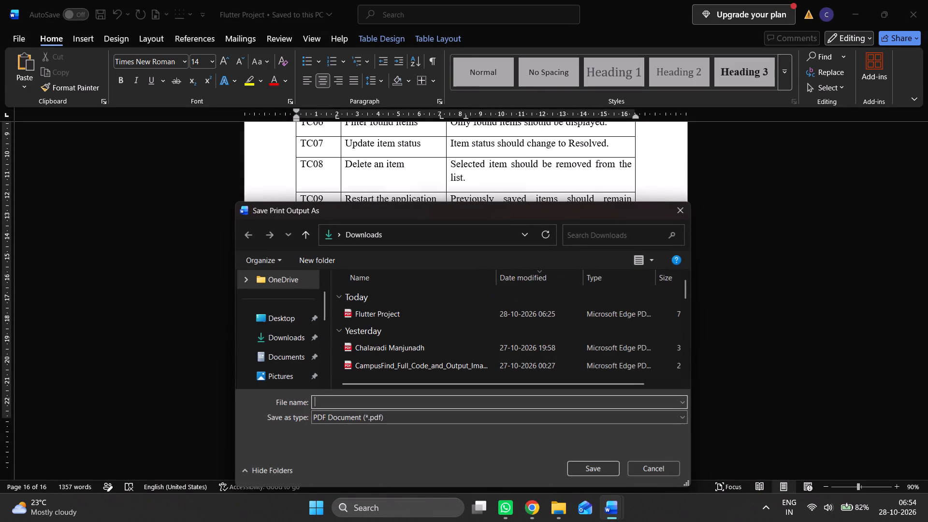
{"action": "left_click", "coordinate": [291, 337]}
{"action": "left_click", "coordinate": [360, 406]}
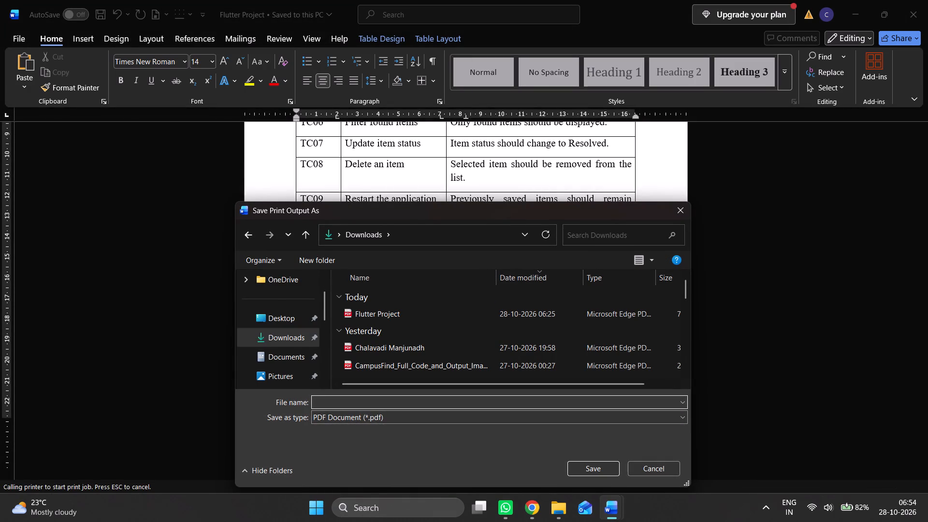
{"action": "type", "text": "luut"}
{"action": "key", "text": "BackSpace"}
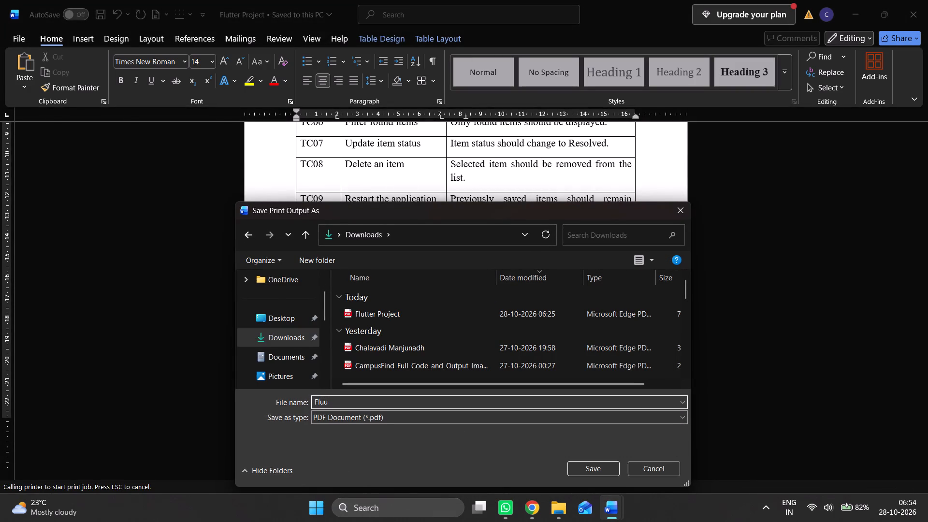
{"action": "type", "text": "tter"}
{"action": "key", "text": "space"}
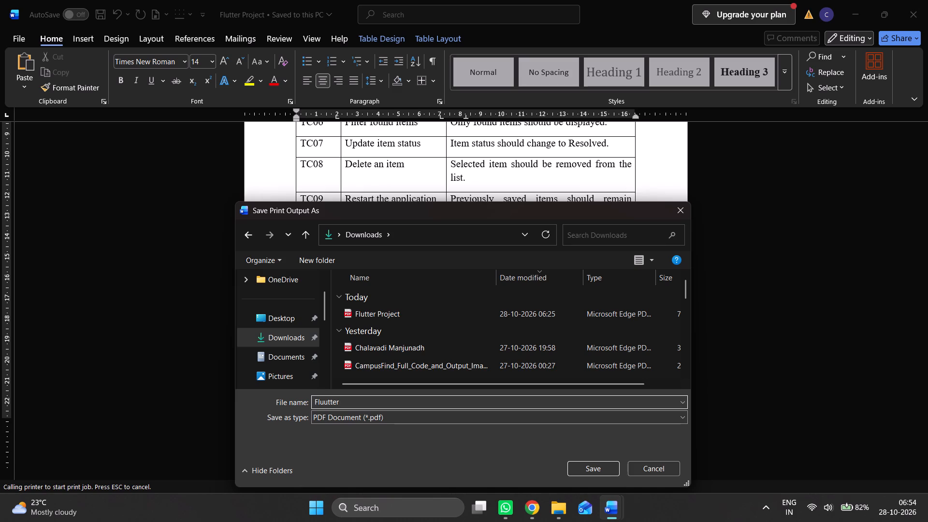
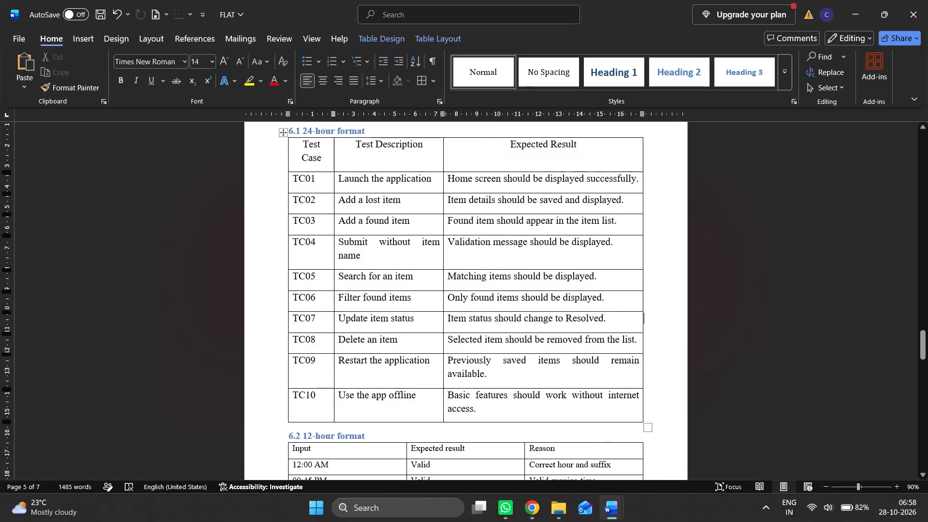
Look over the 12-hour format test table in the FLAT document and close that document.
{"action": "scroll", "coordinate": [833, 328], "scroll_direction": "down", "scroll_amount": 9}
{"action": "scroll", "coordinate": [801, 299], "scroll_direction": "down", "scroll_amount": 8}
{"action": "scroll", "coordinate": [794, 295], "scroll_direction": "up", "scroll_amount": 7}
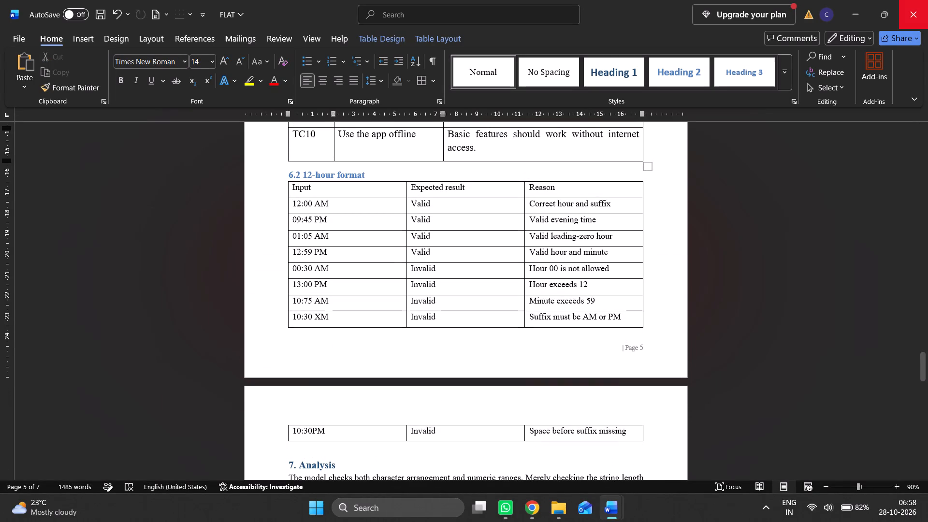
{"action": "left_click", "coordinate": [920, 3]}
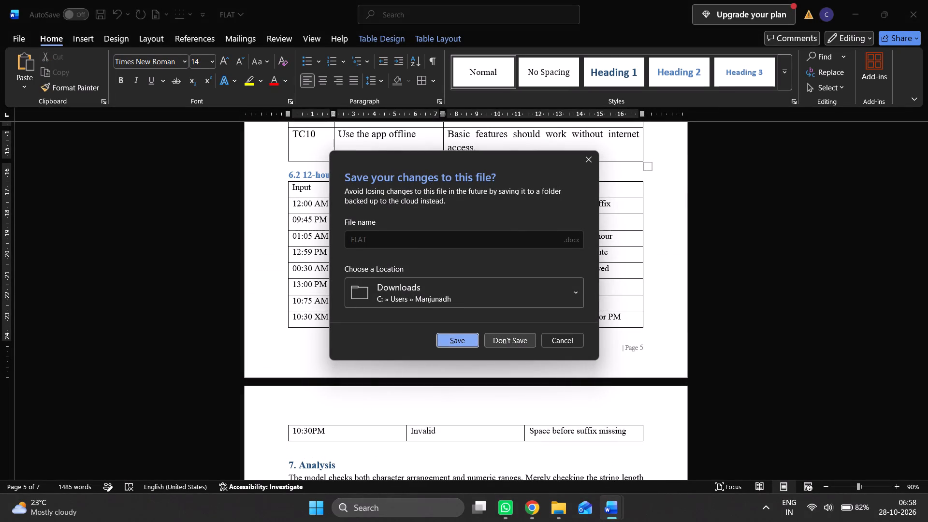
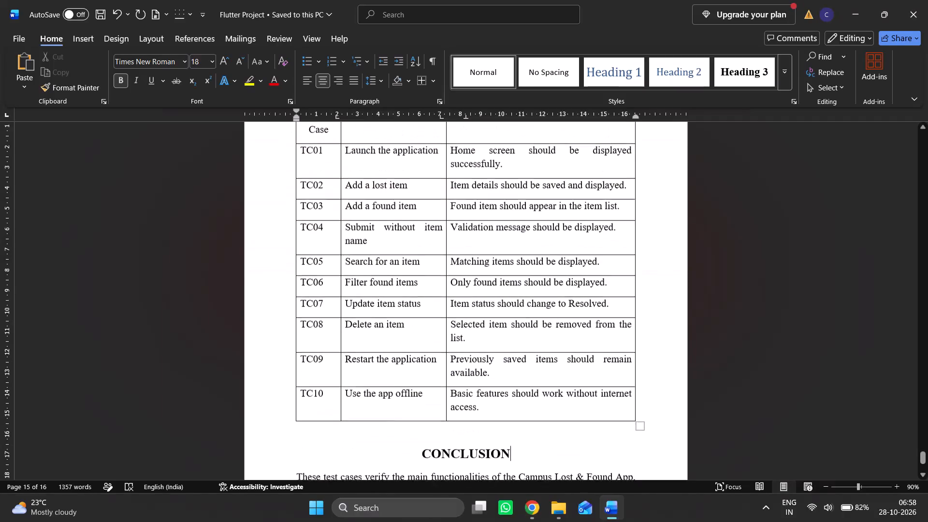
Look back through the report's pages from the conclusion and test case table to the cover page.
{"action": "scroll", "coordinate": [528, 381], "scroll_direction": "up", "scroll_amount": 12}
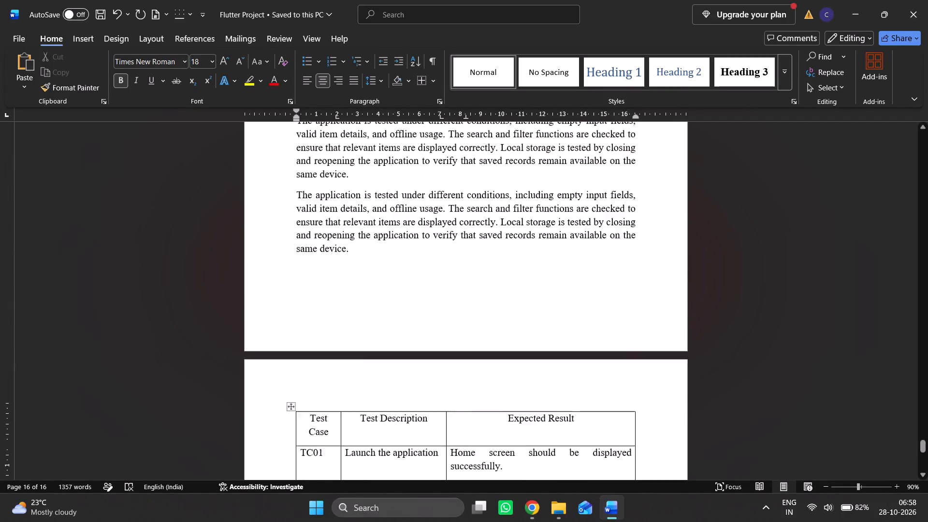
{"action": "scroll", "coordinate": [526, 377], "scroll_direction": "up", "scroll_amount": 7}
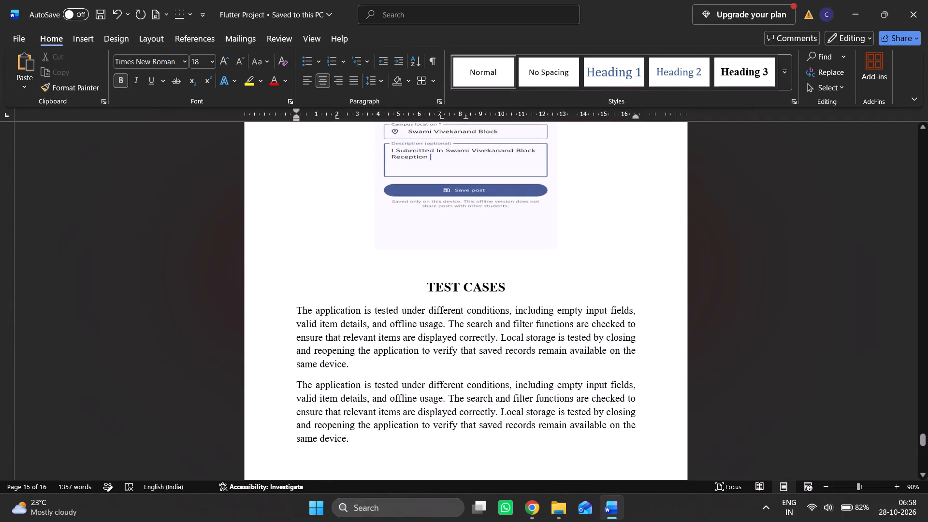
{"action": "scroll", "coordinate": [531, 364], "scroll_direction": "up", "scroll_amount": 18}
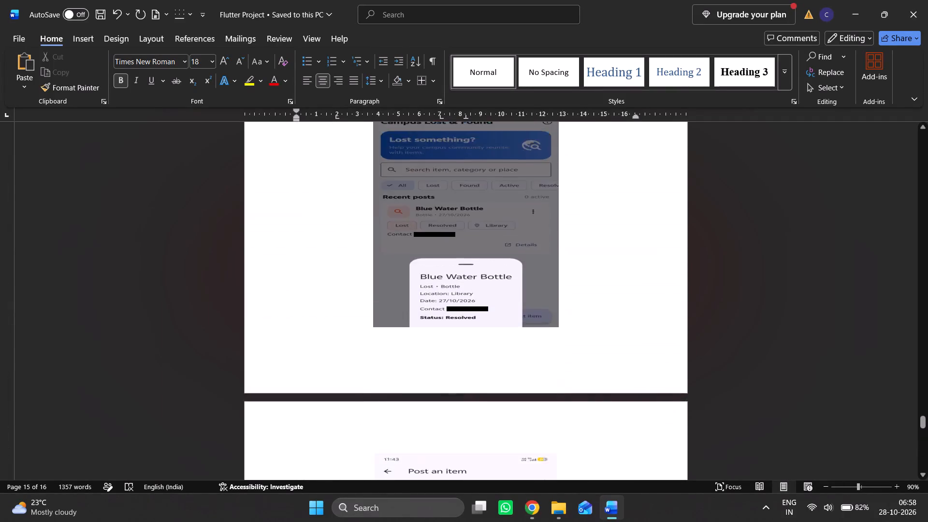
{"action": "scroll", "coordinate": [527, 365], "scroll_direction": "up", "scroll_amount": 20}
{"action": "scroll", "coordinate": [527, 365], "scroll_direction": "up", "scroll_amount": 12}
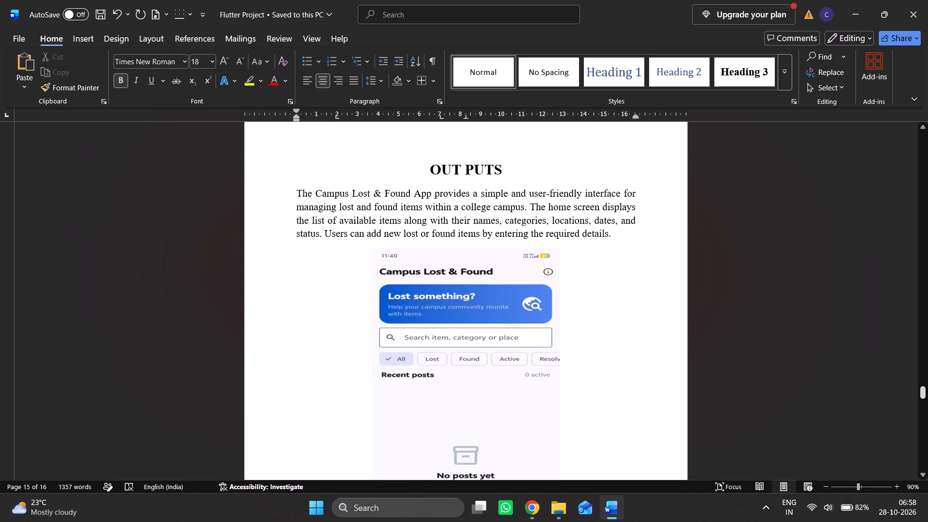
{"action": "left_click_drag", "start_coordinate": [925, 397], "coordinate": [895, 210]}
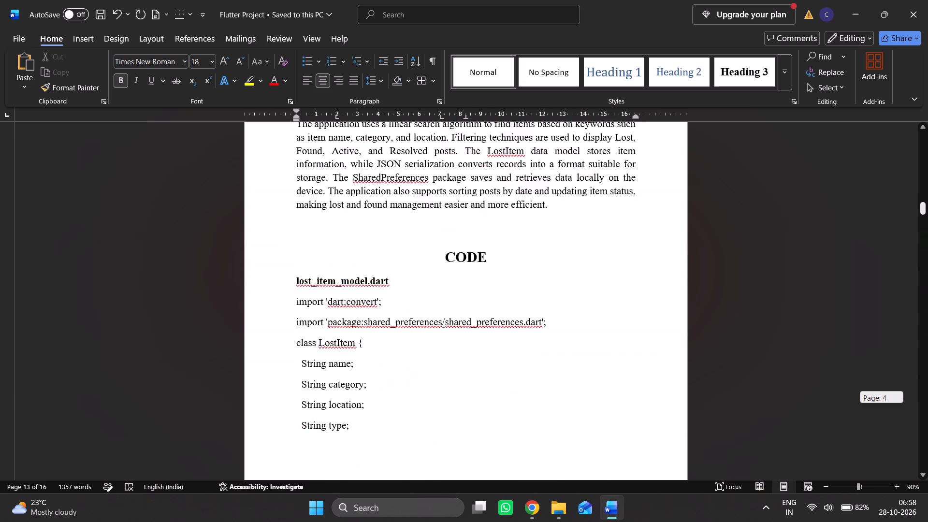
{"action": "left_click_drag", "start_coordinate": [895, 210], "coordinate": [900, 141]}
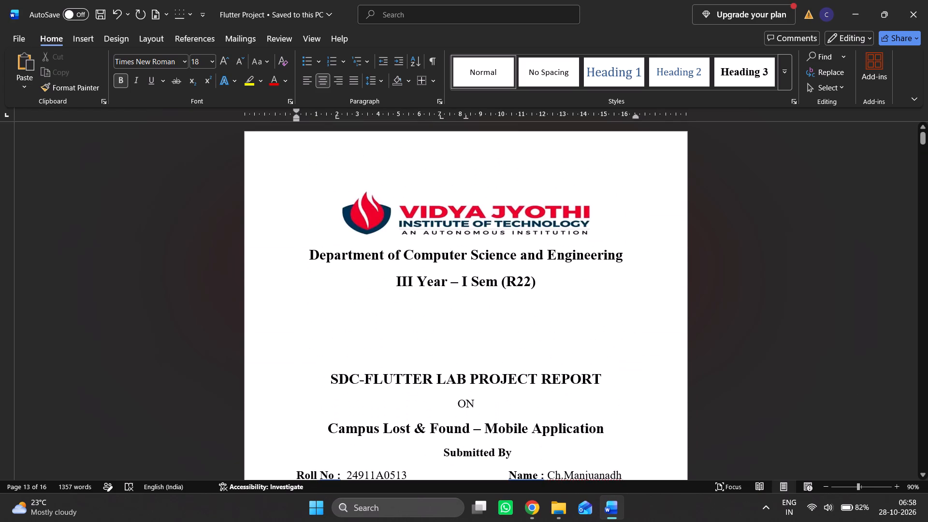
Insert a blank line before the REQUIREMENT SPECIFICATIONS heading to move it onto the page with the Software Requirements list.
{"action": "scroll", "coordinate": [535, 362], "scroll_direction": "down", "scroll_amount": 18}
{"action": "scroll", "coordinate": [534, 359], "scroll_direction": "down", "scroll_amount": 8}
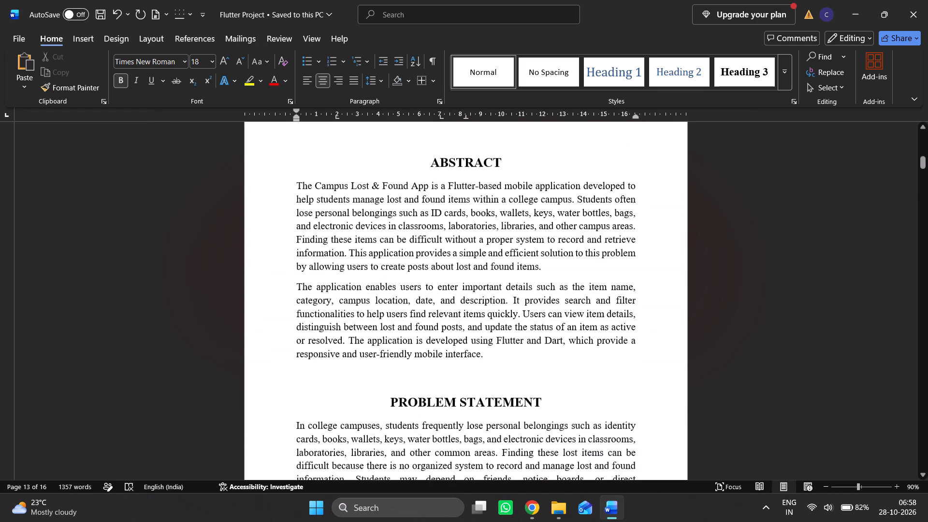
{"action": "scroll", "coordinate": [534, 356], "scroll_direction": "down", "scroll_amount": 9}
{"action": "scroll", "coordinate": [534, 345], "scroll_direction": "down", "scroll_amount": 15}
{"action": "scroll", "coordinate": [536, 326], "scroll_direction": "up", "scroll_amount": 15}
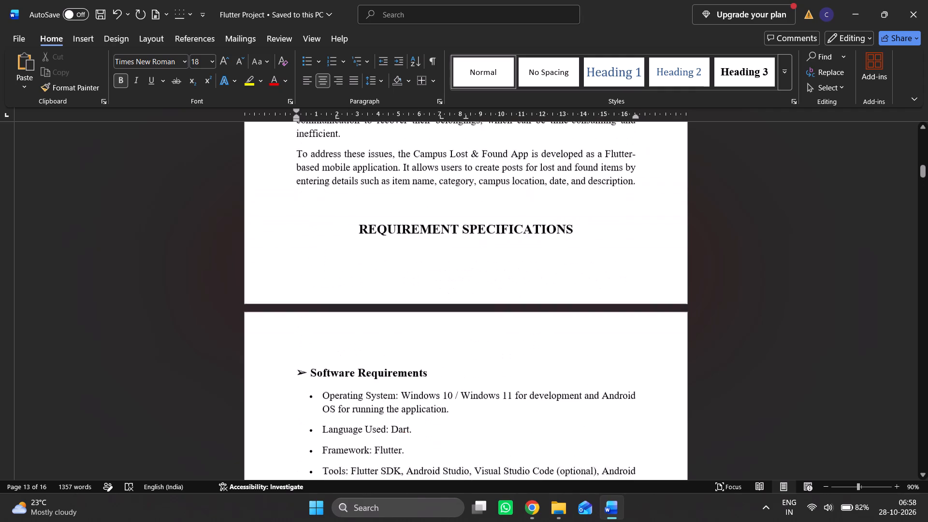
{"action": "scroll", "coordinate": [536, 325], "scroll_direction": "up", "scroll_amount": 2}
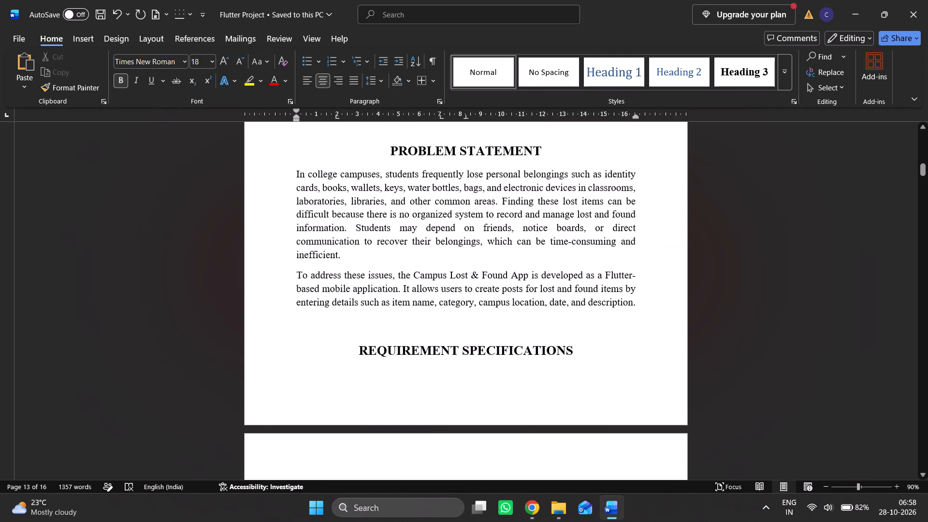
{"action": "left_click", "coordinate": [359, 354]}
{"action": "key", "text": "Return"}
Review the report's layout from the REQUIREMENT SPECIFICATIONS heading through the code, output screenshots and test case table to the conclusion.
{"action": "scroll", "coordinate": [533, 319], "scroll_direction": "down", "scroll_amount": 2}
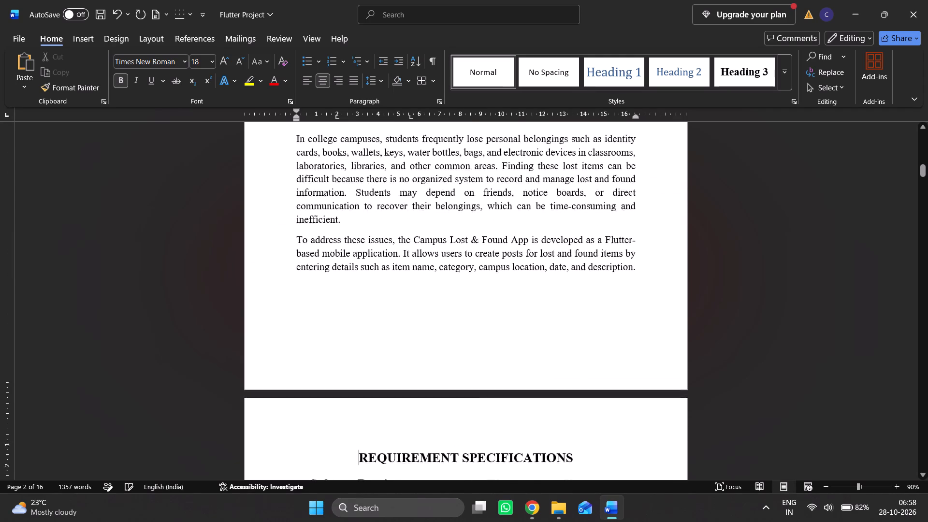
{"action": "scroll", "coordinate": [533, 319], "scroll_direction": "down", "scroll_amount": 20}
{"action": "scroll", "coordinate": [533, 319], "scroll_direction": "down", "scroll_amount": 19}
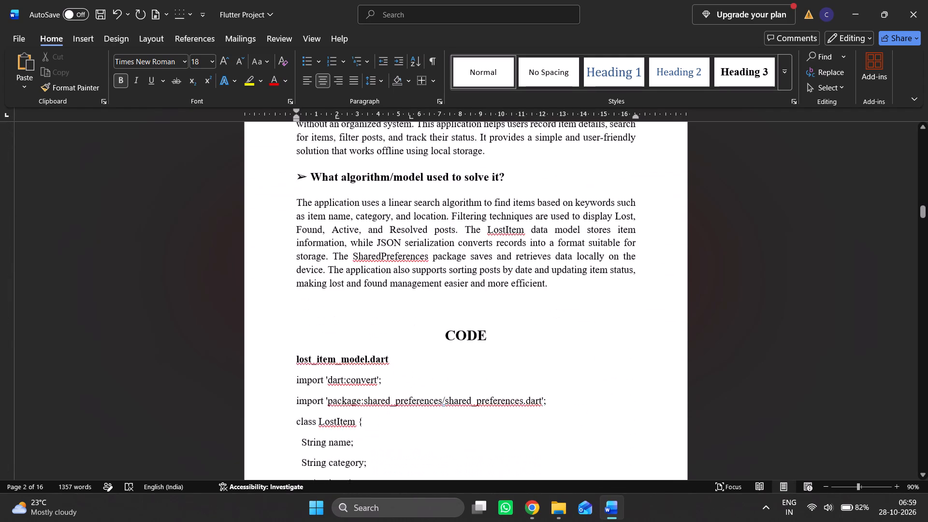
{"action": "scroll", "coordinate": [510, 312], "scroll_direction": "down", "scroll_amount": 20}
{"action": "scroll", "coordinate": [510, 312], "scroll_direction": "down", "scroll_amount": 4}
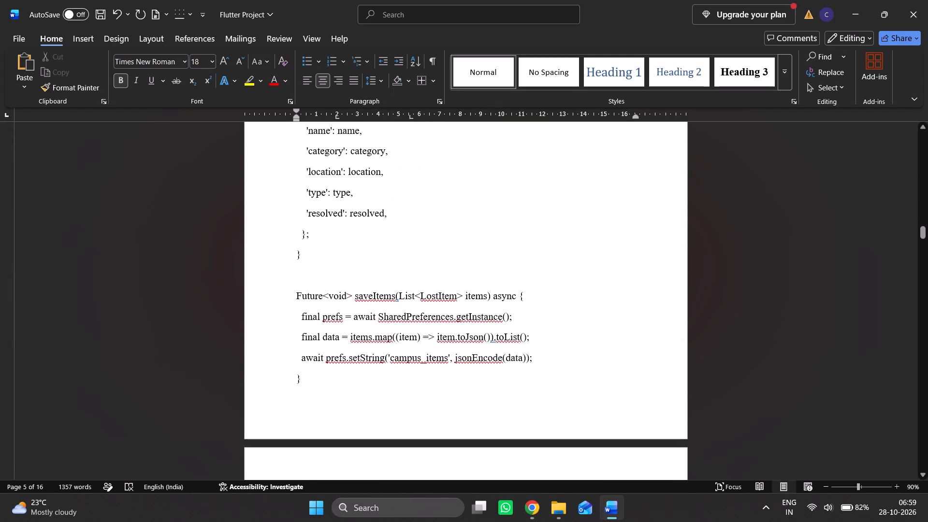
{"action": "scroll", "coordinate": [762, 348], "scroll_direction": "down", "scroll_amount": 9}
{"action": "left_click_drag", "start_coordinate": [925, 241], "coordinate": [924, 241]}
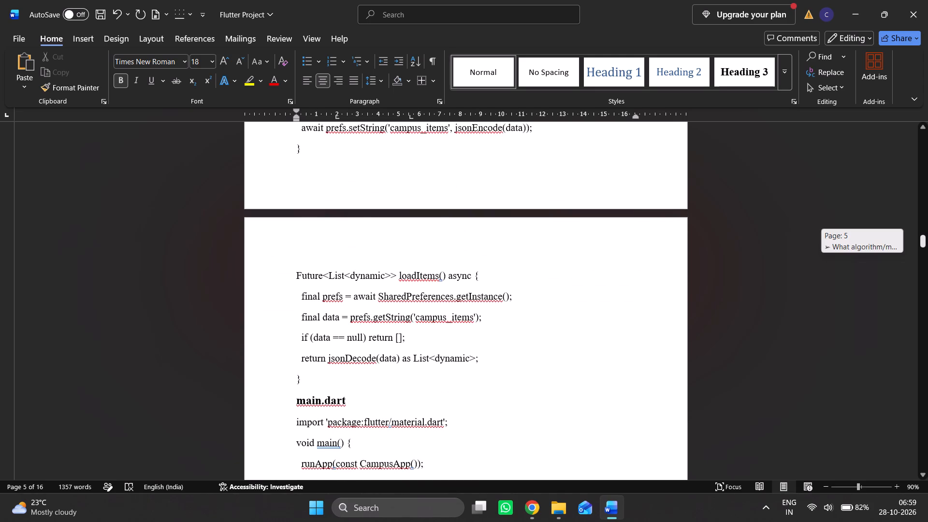
{"action": "left_click_drag", "start_coordinate": [924, 241], "coordinate": [925, 272]}
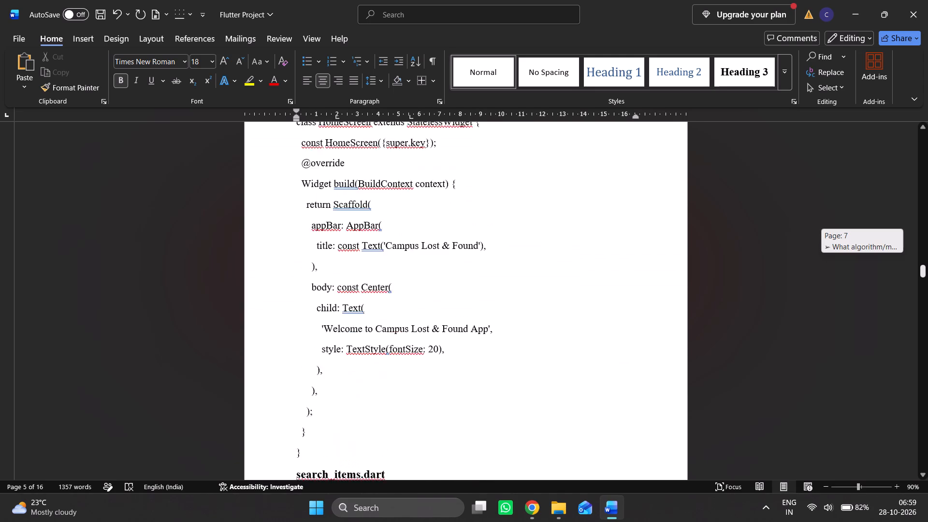
{"action": "left_click_drag", "start_coordinate": [925, 272], "coordinate": [927, 306]}
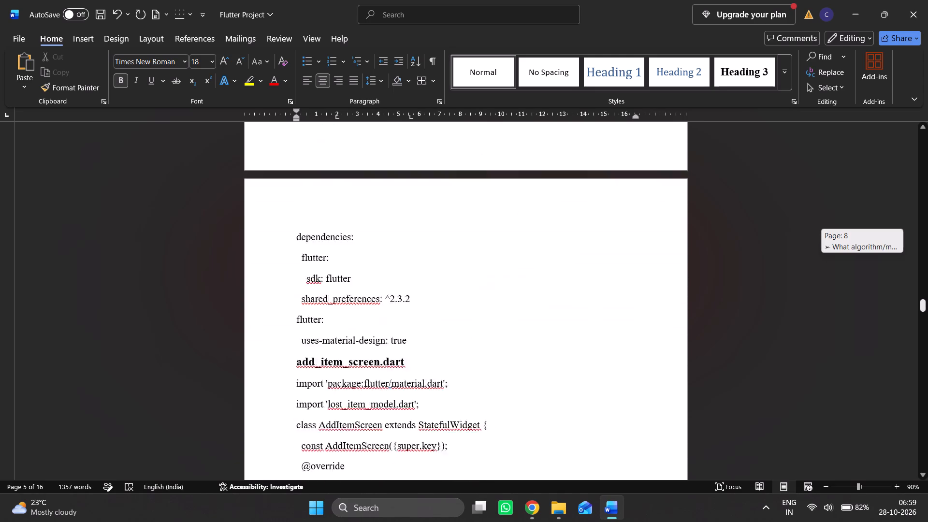
{"action": "left_click_drag", "start_coordinate": [927, 306], "coordinate": [927, 363]}
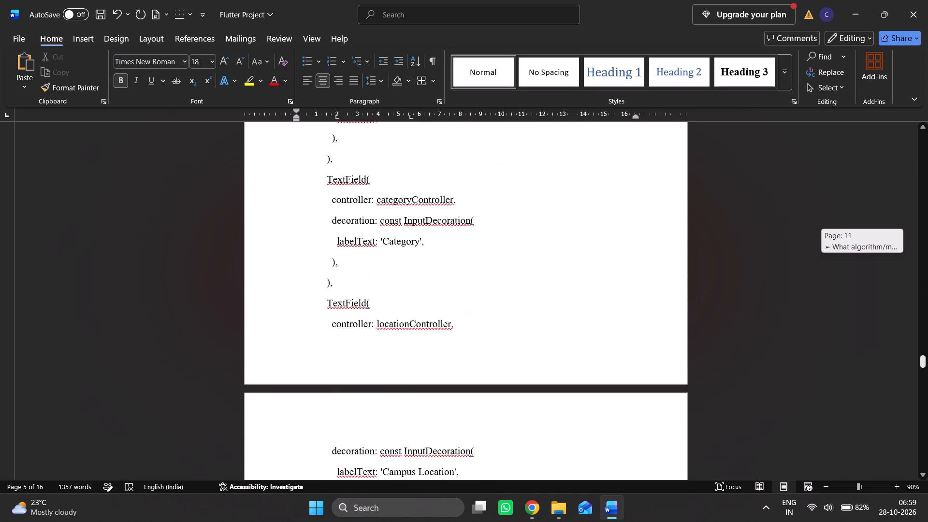
{"action": "left_click_drag", "start_coordinate": [927, 363], "coordinate": [927, 406]}
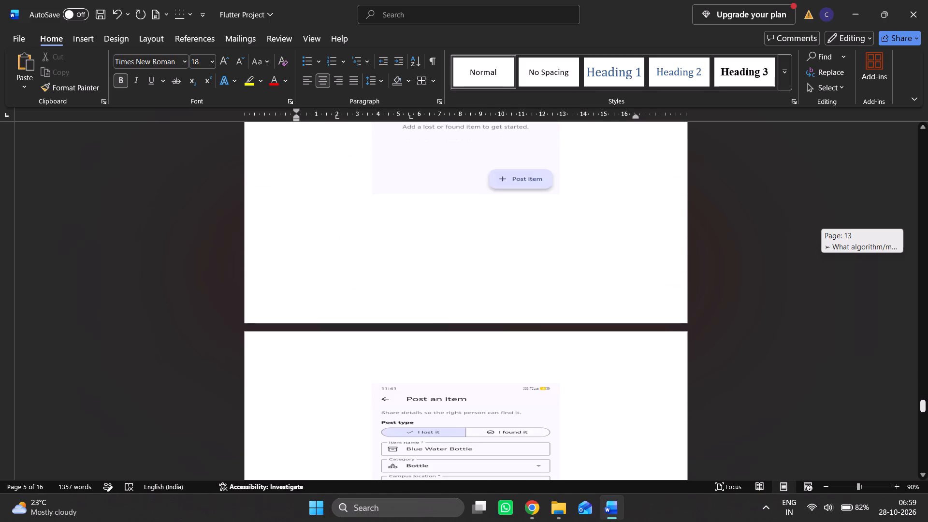
{"action": "left_click_drag", "start_coordinate": [927, 406], "coordinate": [927, 441]}
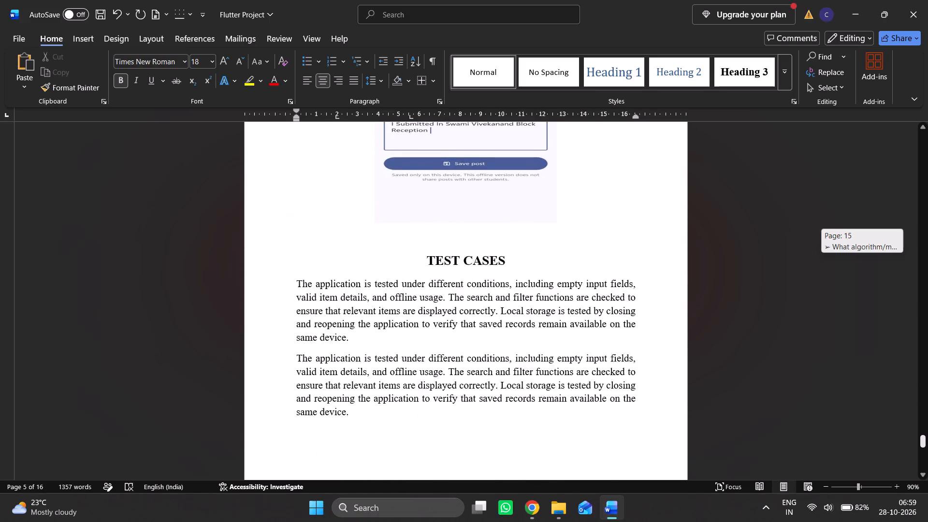
{"action": "left_click_drag", "start_coordinate": [927, 441], "coordinate": [926, 471]}
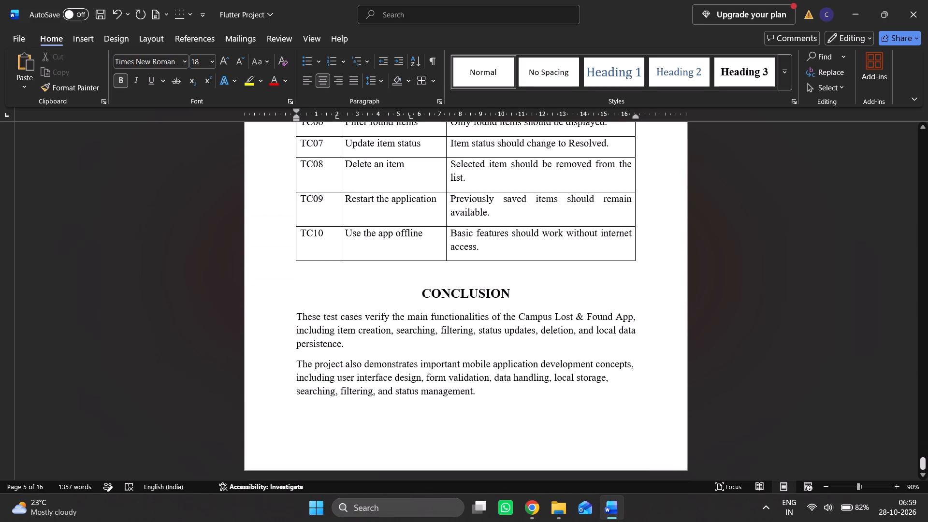
{"action": "scroll", "coordinate": [436, 313], "scroll_direction": "down", "scroll_amount": 2}
{"action": "scroll", "coordinate": [437, 279], "scroll_direction": "up", "scroll_amount": 10}
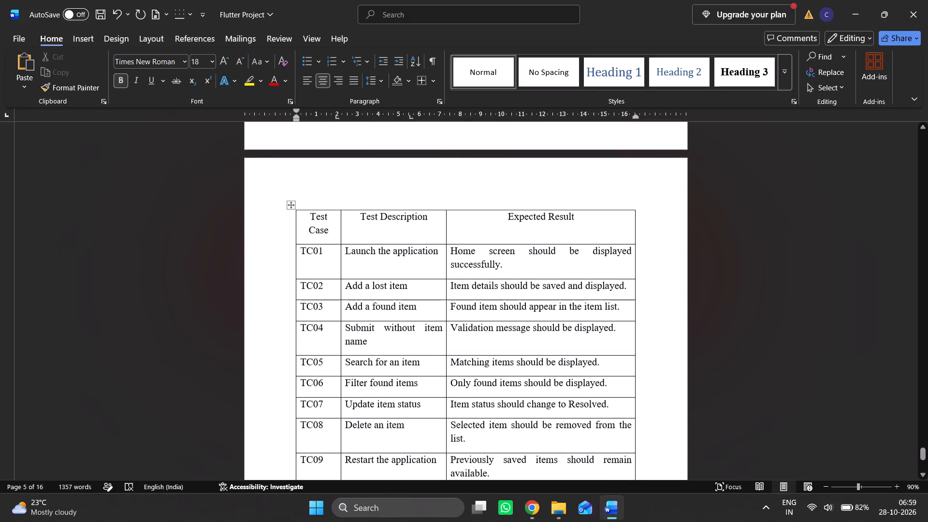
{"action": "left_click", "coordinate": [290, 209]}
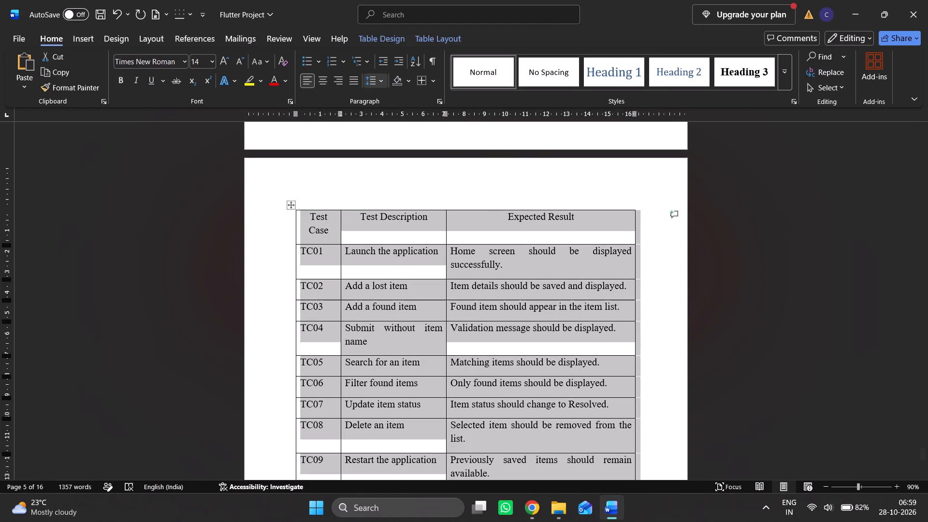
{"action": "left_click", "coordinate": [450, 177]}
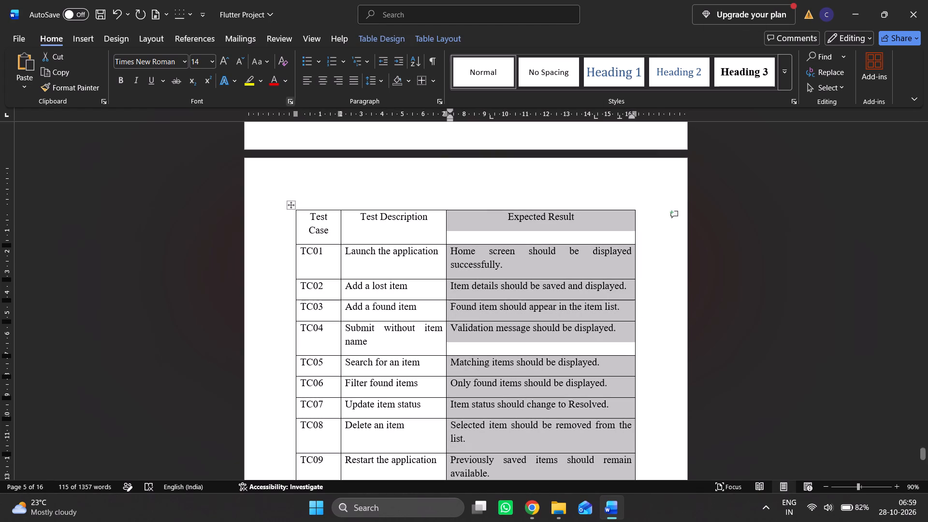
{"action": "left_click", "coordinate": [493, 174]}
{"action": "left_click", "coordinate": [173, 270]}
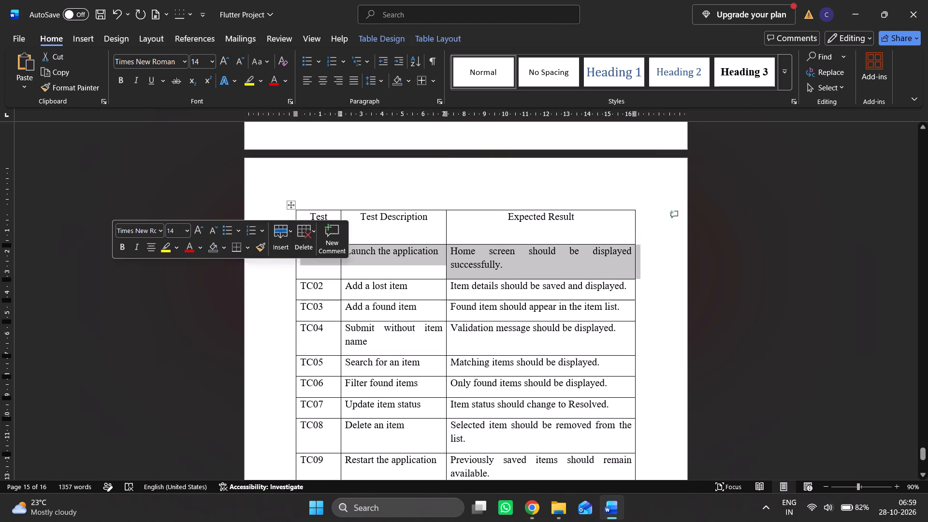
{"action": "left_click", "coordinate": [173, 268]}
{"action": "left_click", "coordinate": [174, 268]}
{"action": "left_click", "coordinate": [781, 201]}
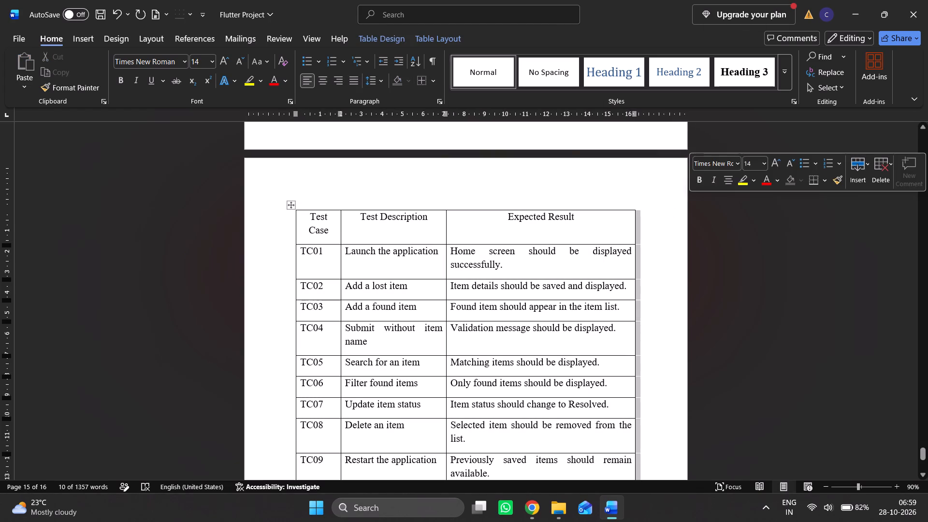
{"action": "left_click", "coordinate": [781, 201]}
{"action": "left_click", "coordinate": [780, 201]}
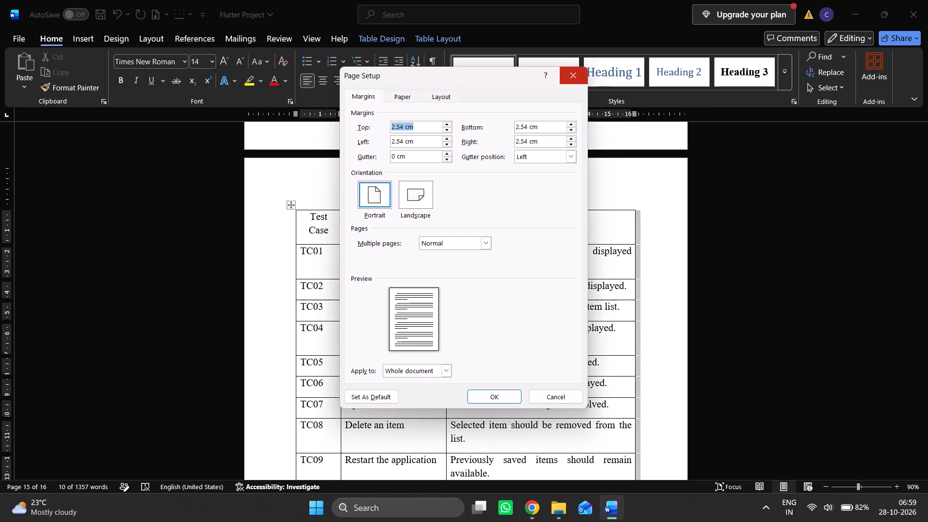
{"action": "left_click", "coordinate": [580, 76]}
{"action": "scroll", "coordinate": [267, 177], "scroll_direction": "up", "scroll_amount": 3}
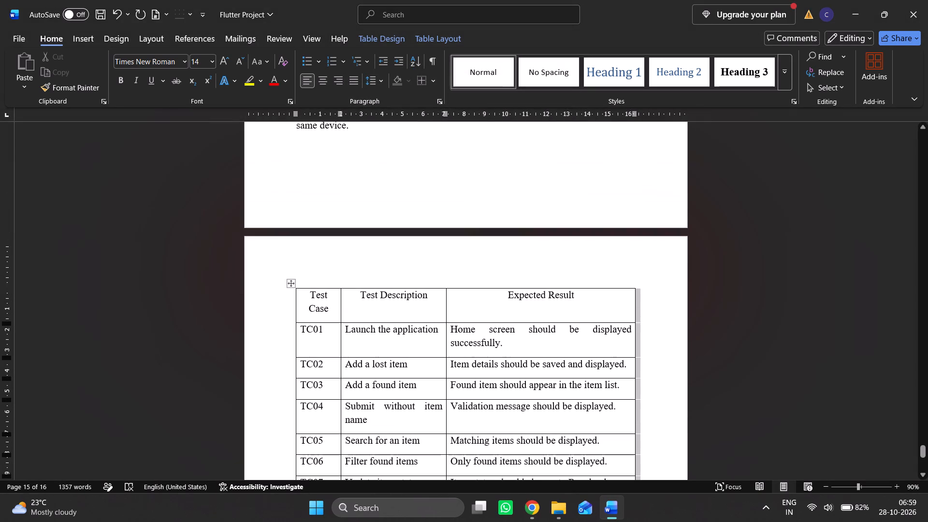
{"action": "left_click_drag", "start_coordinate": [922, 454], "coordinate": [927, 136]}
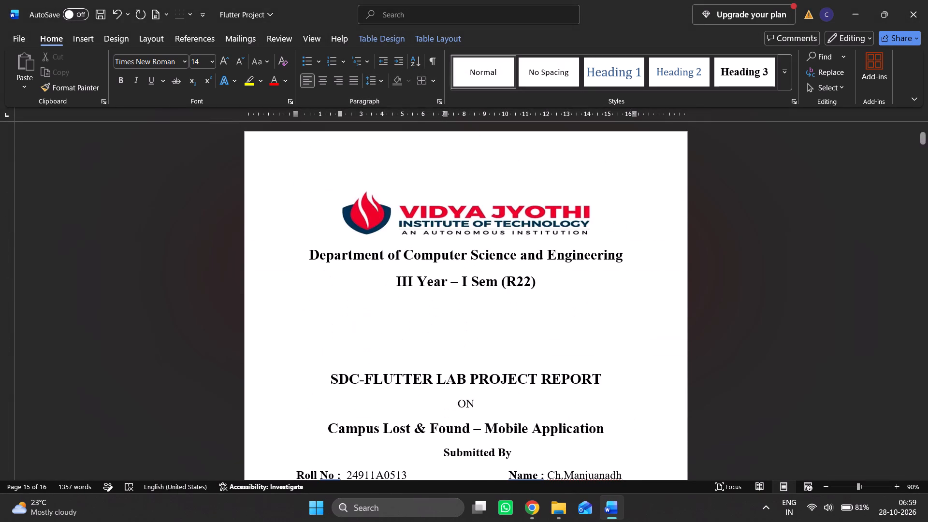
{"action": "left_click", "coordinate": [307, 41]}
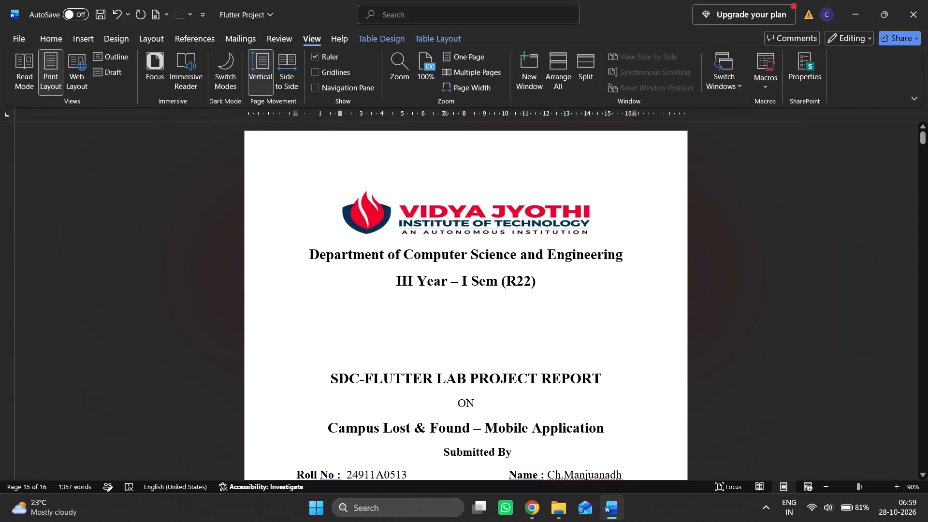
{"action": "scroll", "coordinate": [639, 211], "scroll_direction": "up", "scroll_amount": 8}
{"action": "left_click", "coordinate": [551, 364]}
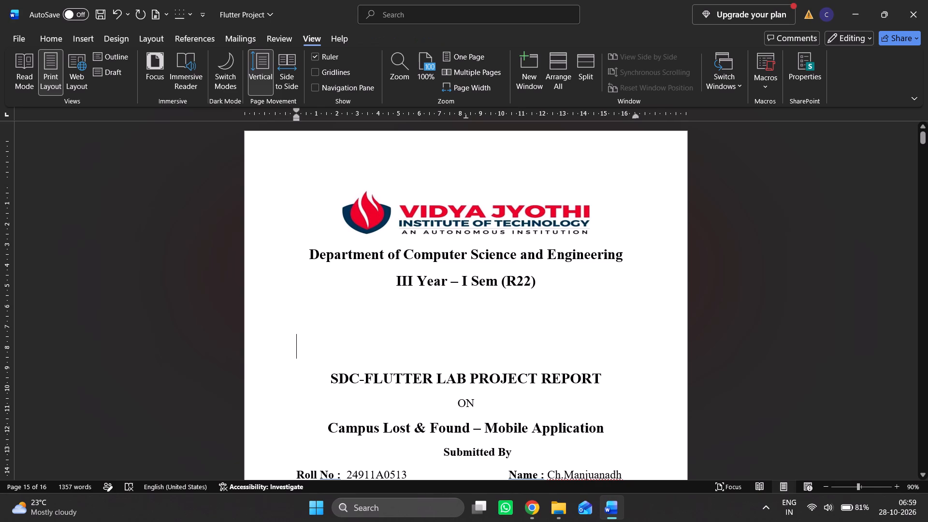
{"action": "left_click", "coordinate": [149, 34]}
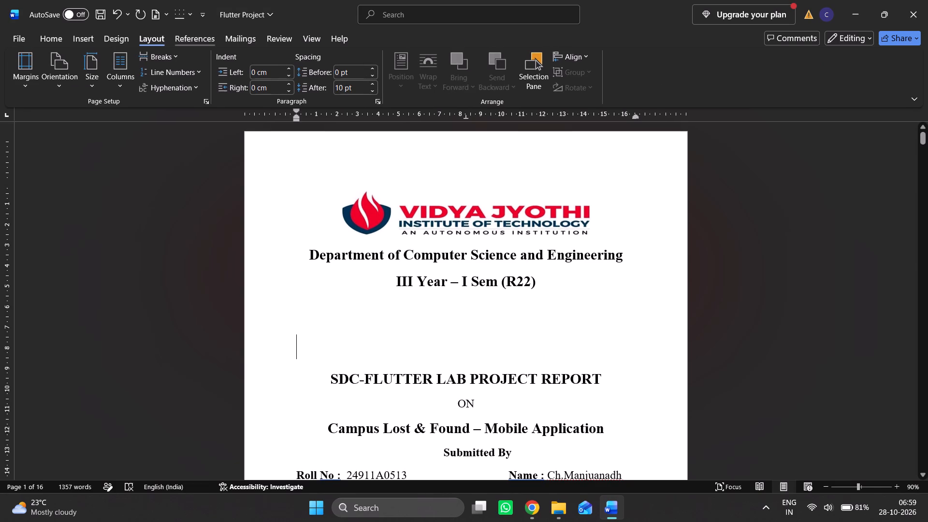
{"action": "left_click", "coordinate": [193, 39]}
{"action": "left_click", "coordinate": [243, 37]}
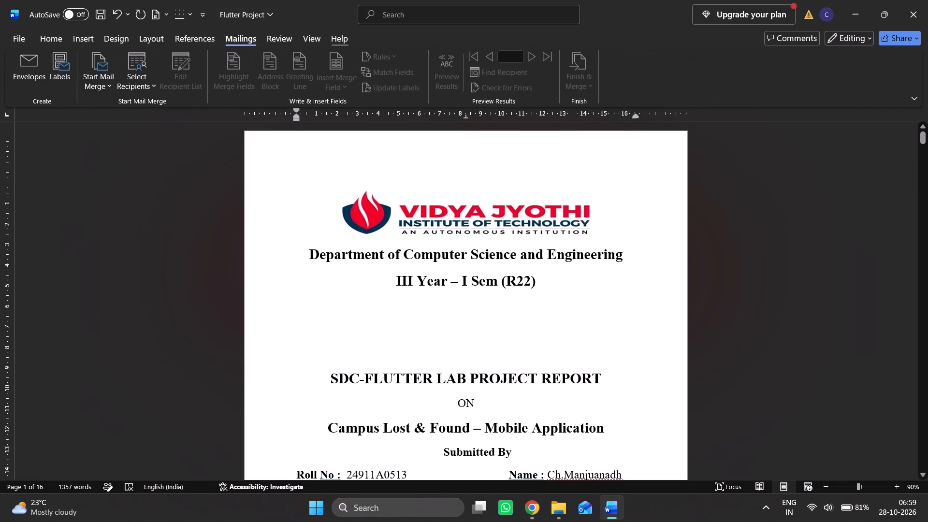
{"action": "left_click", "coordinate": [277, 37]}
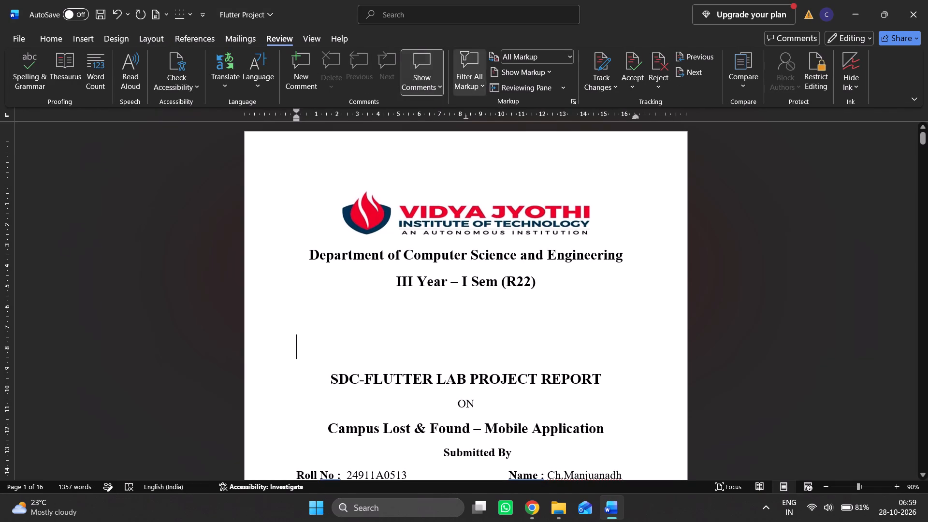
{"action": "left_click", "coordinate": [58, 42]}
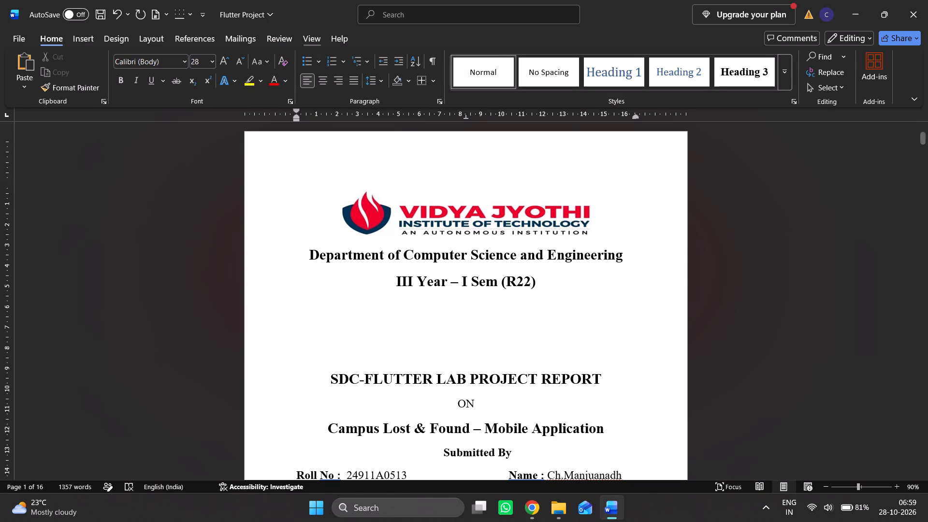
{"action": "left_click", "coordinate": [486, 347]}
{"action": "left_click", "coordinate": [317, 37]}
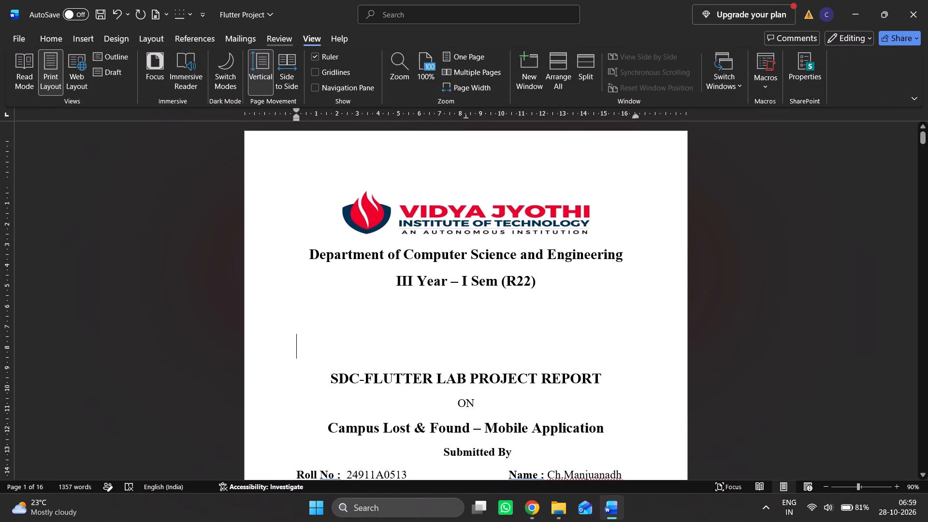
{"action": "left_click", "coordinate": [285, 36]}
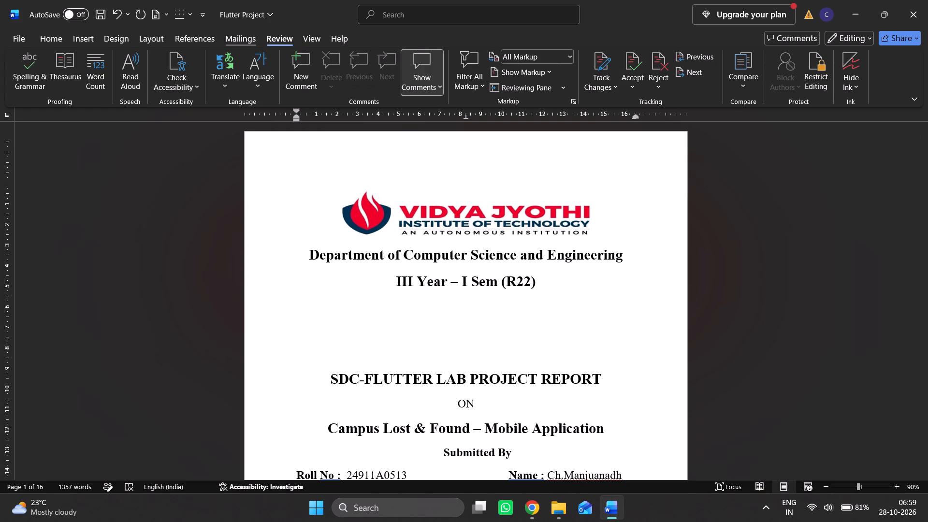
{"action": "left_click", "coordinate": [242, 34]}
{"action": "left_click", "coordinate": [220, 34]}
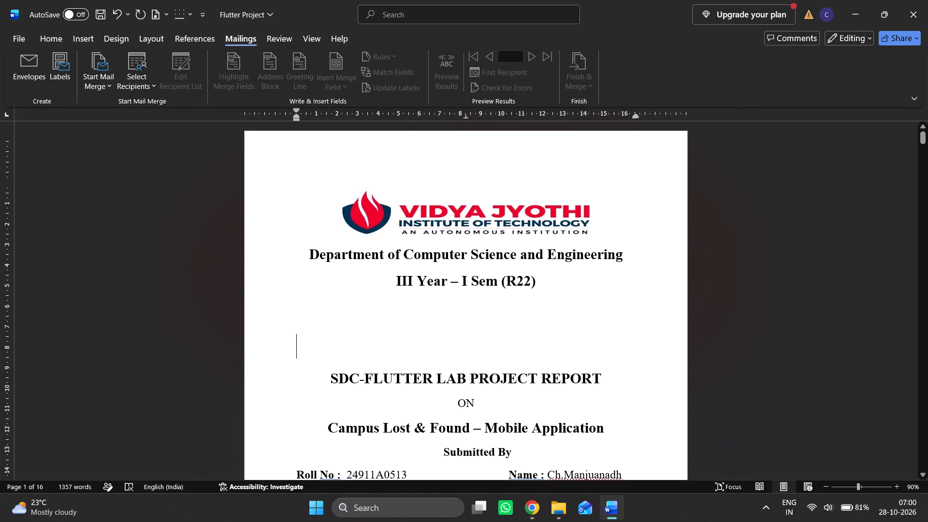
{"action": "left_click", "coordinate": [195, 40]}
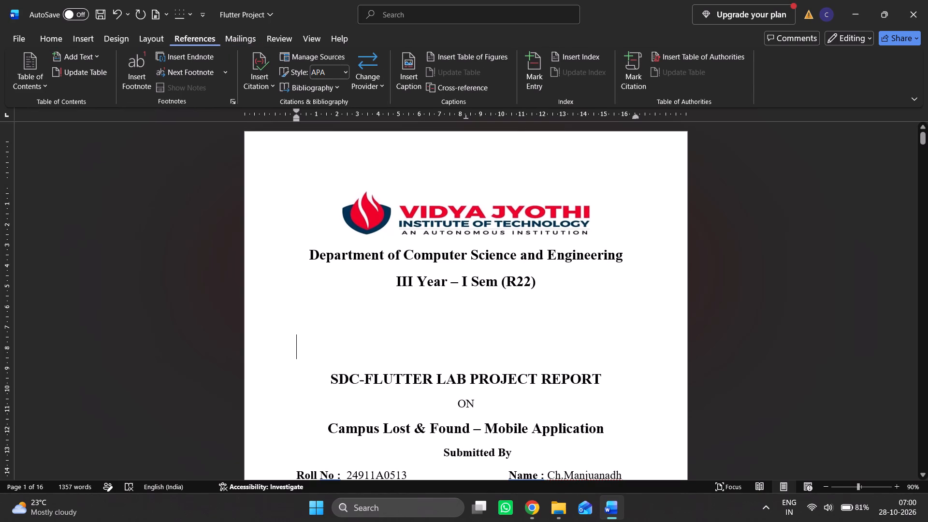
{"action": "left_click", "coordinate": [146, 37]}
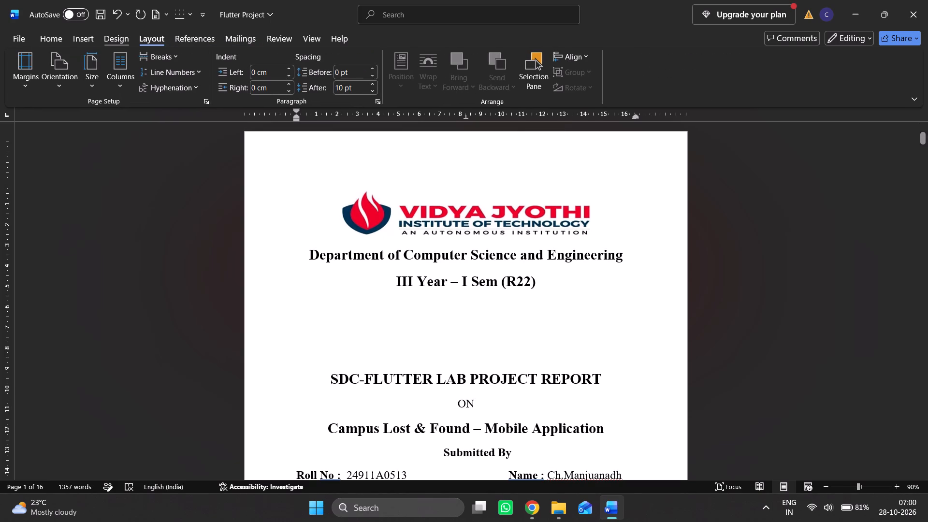
Add page numbers to the bottom of the pages in the Accent Bar 4 style and return to the body text.
{"action": "left_click", "coordinate": [91, 37]}
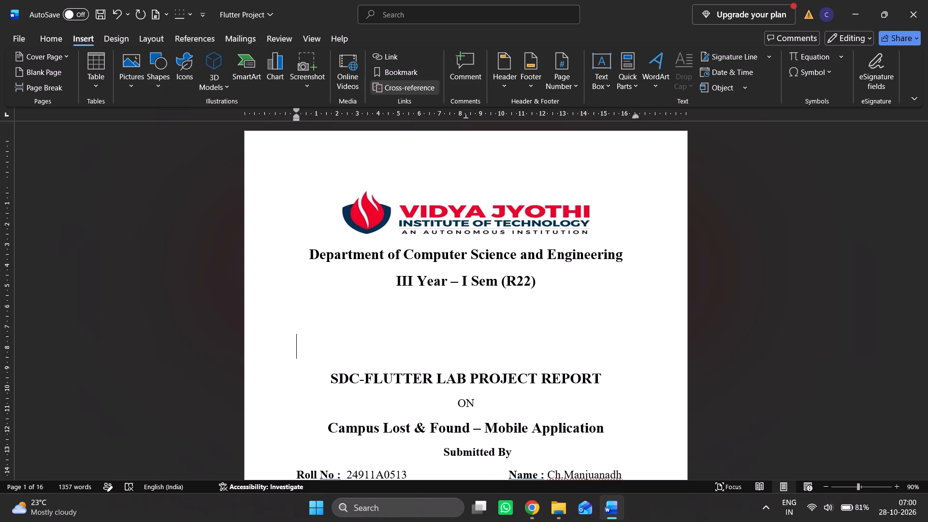
{"action": "scroll", "coordinate": [624, 256], "scroll_direction": "down", "scroll_amount": 11}
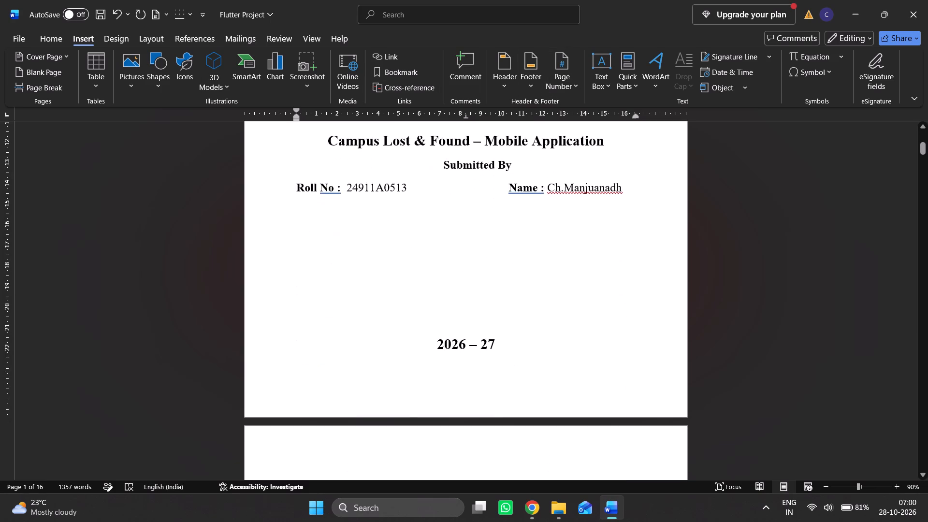
{"action": "scroll", "coordinate": [610, 231], "scroll_direction": "up", "scroll_amount": 5}
{"action": "left_click", "coordinate": [562, 88]}
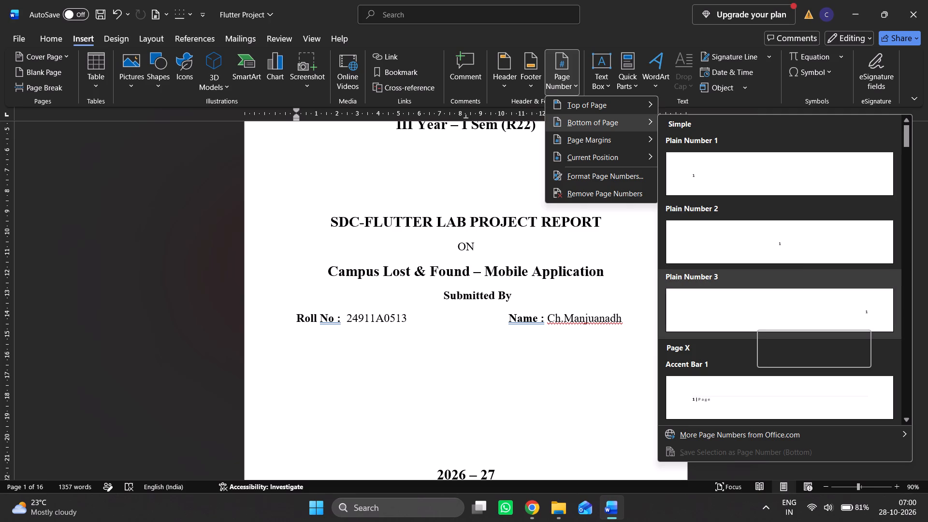
{"action": "scroll", "coordinate": [753, 314], "scroll_direction": "down", "scroll_amount": 2}
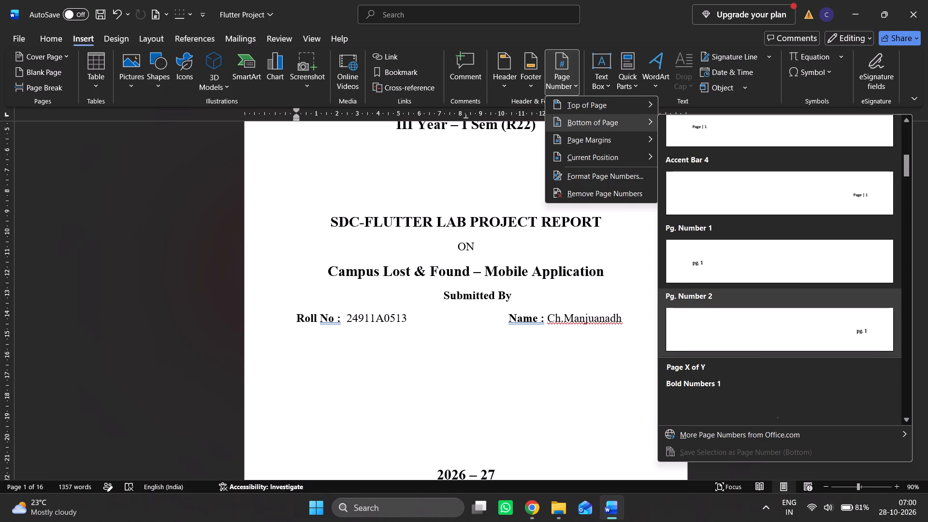
{"action": "left_click", "coordinate": [756, 197]}
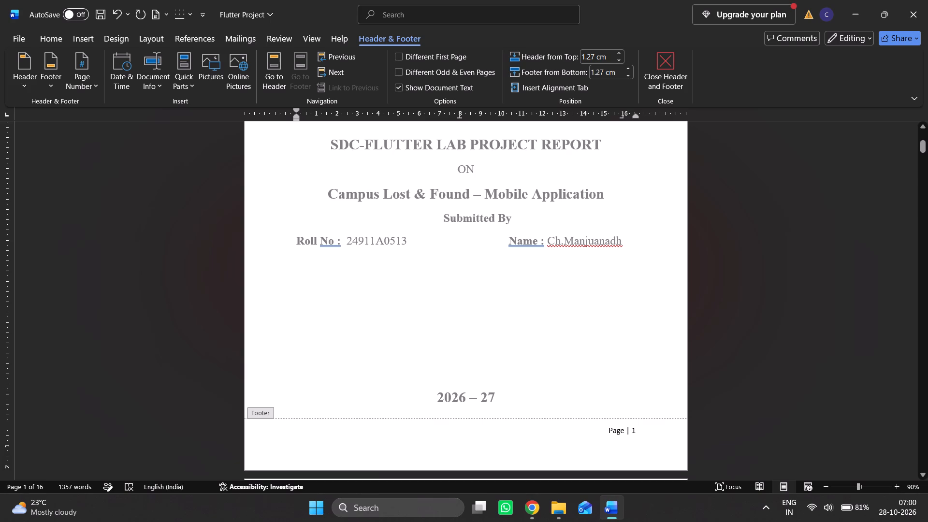
{"action": "left_click_drag", "start_coordinate": [642, 428], "coordinate": [599, 425]}
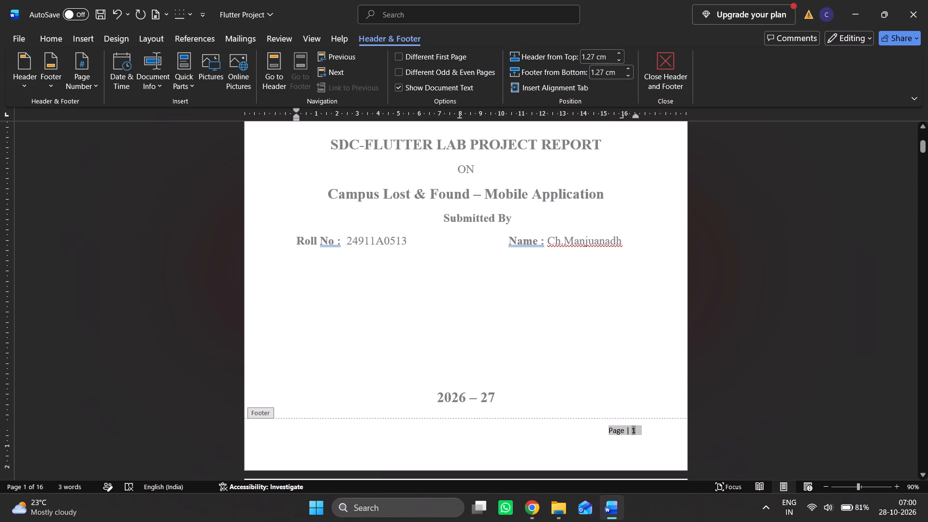
{"action": "left_click", "coordinate": [201, 248]}
{"action": "scroll", "coordinate": [248, 259], "scroll_direction": "down", "scroll_amount": 1}
{"action": "left_click", "coordinate": [187, 275]}
{"action": "left_click", "coordinate": [725, 283]}
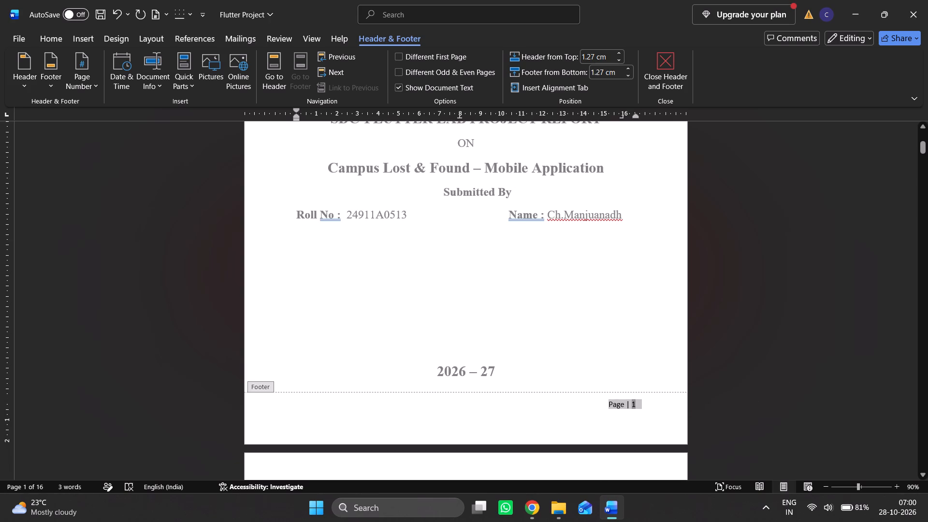
{"action": "left_click", "coordinate": [762, 235]}
{"action": "left_click", "coordinate": [665, 69]}
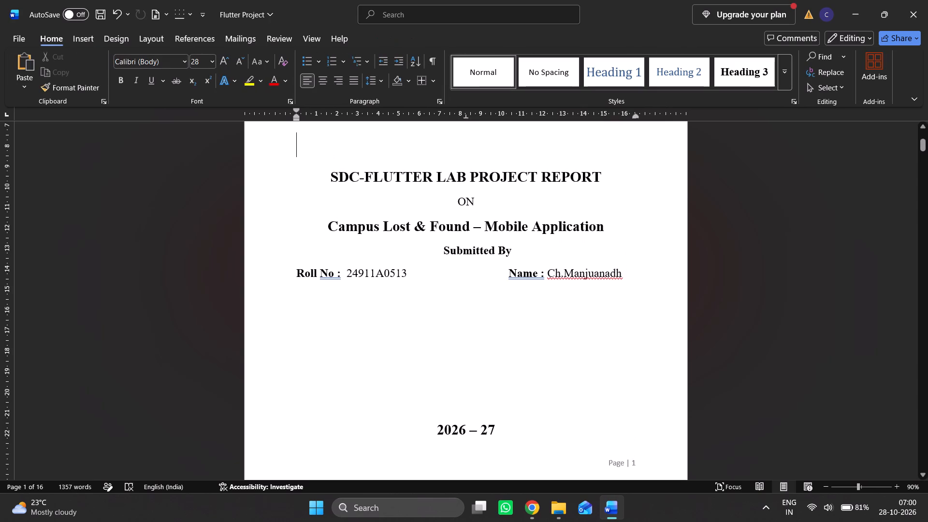
Insert a Next Page section break before the ABSTRACT heading to separate the cover page from the rest of the report.
{"action": "left_click", "coordinate": [808, 372]}
{"action": "scroll", "coordinate": [646, 356], "scroll_direction": "down", "scroll_amount": 10}
{"action": "left_click", "coordinate": [425, 303]}
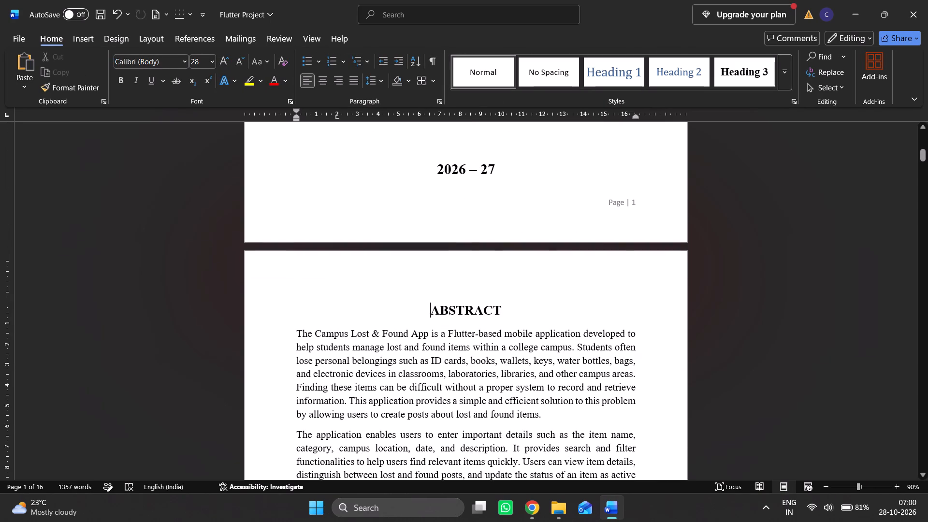
{"action": "left_click", "coordinate": [158, 38]}
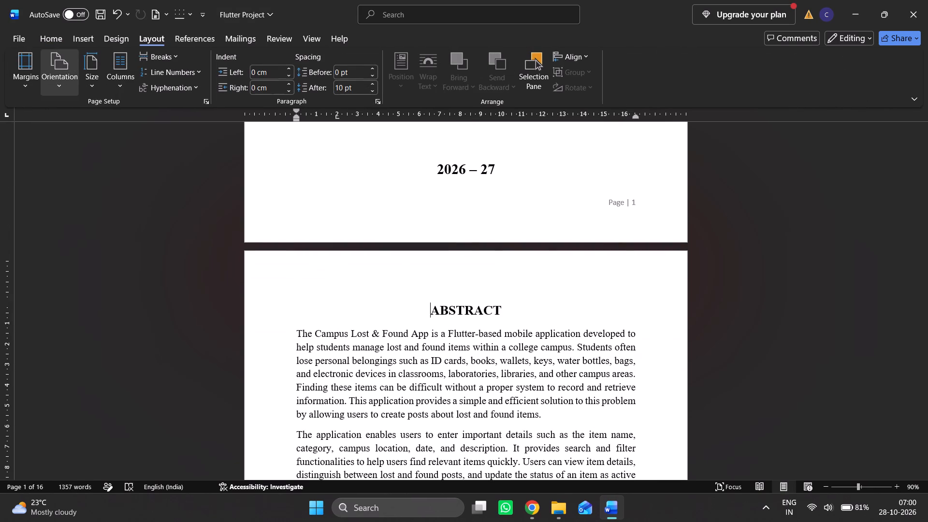
{"action": "left_click", "coordinate": [320, 33]}
{"action": "left_click", "coordinate": [253, 41]}
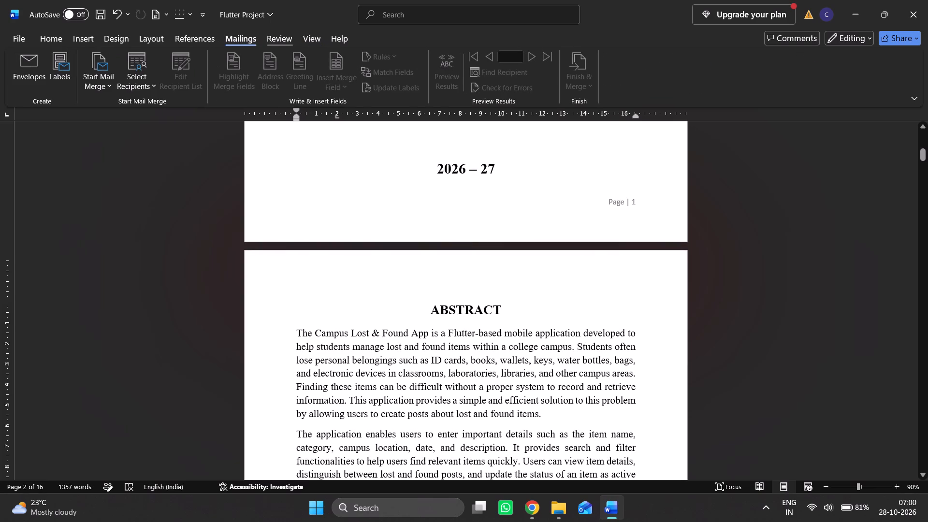
{"action": "left_click", "coordinate": [276, 40]}
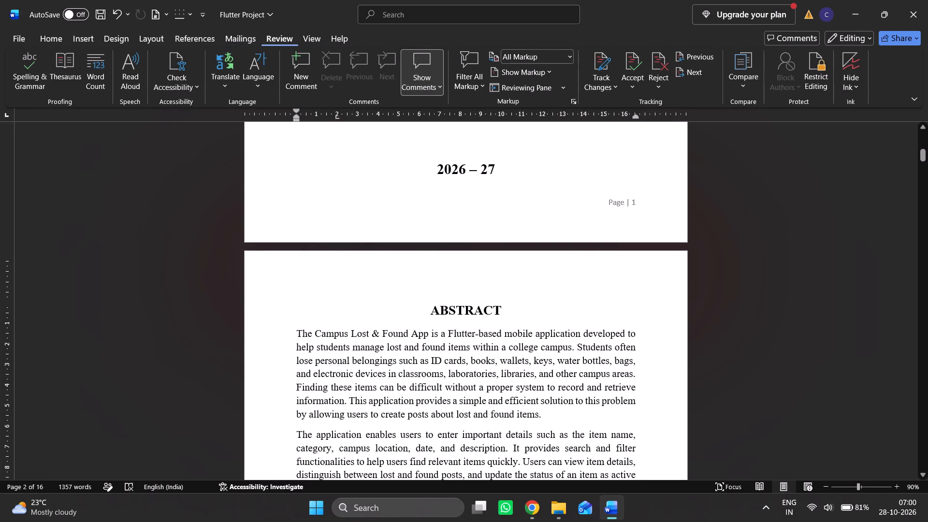
{"action": "left_click", "coordinate": [152, 37]}
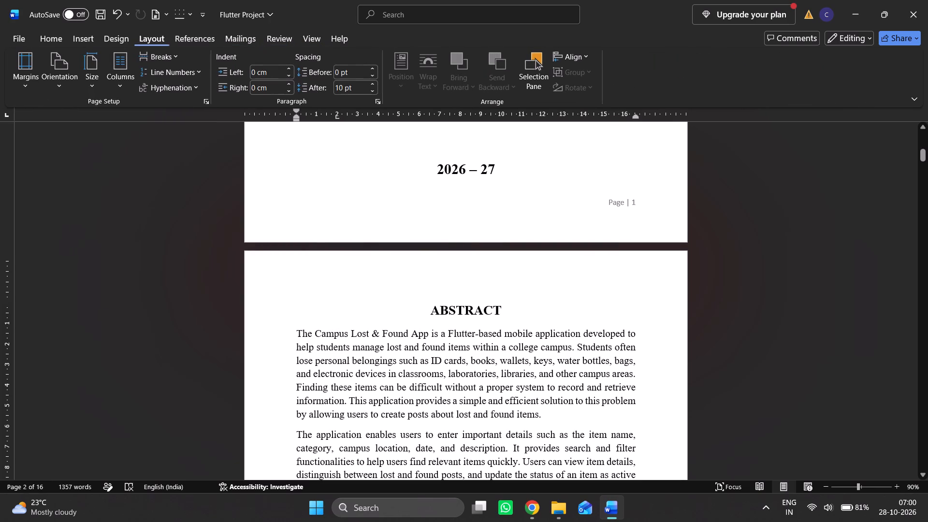
{"action": "left_click", "coordinate": [162, 58]}
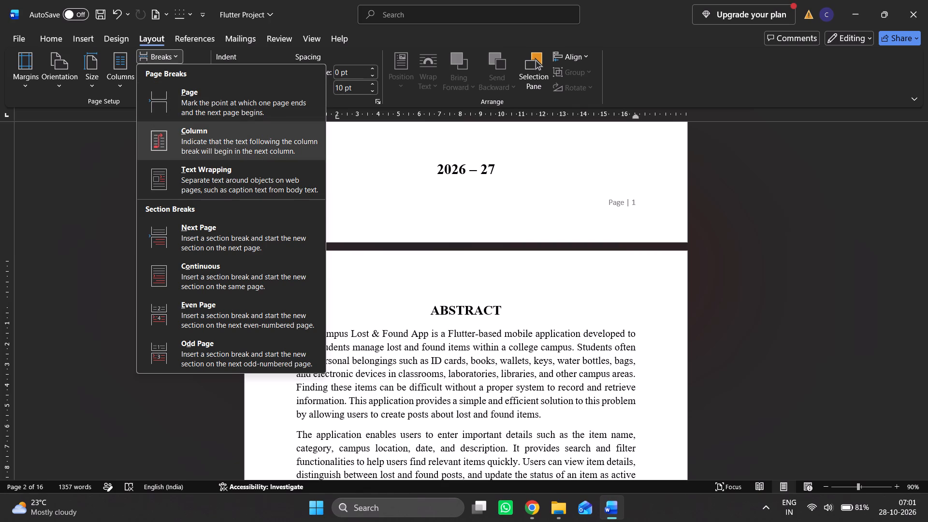
{"action": "left_click", "coordinate": [218, 248]}
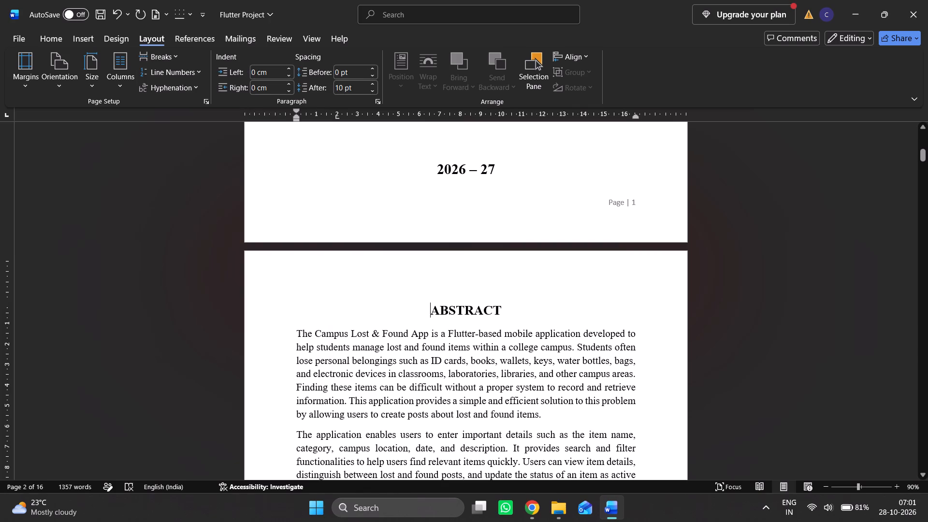
Examine the footer page numbers from the ABSTRACT page through the Hardware Requirements list and back to the cover page.
{"action": "scroll", "coordinate": [625, 293], "scroll_direction": "down", "scroll_amount": 13}
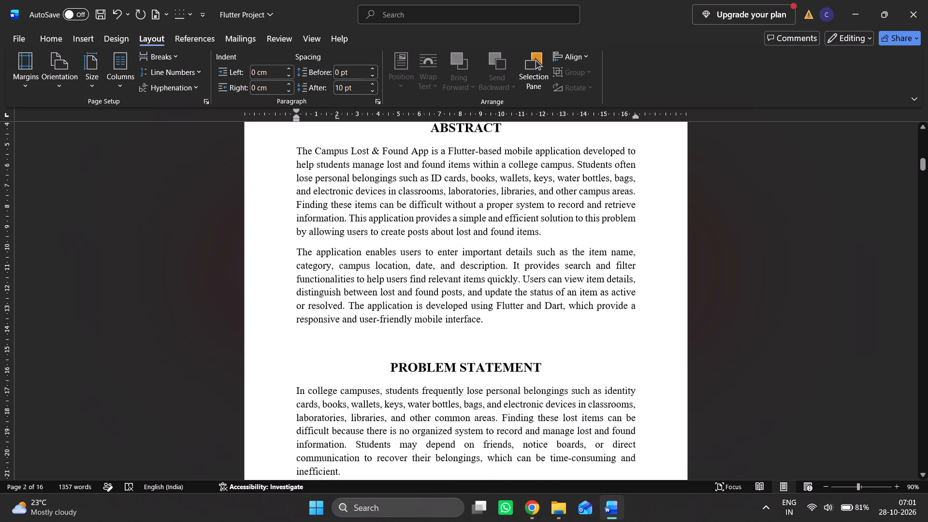
{"action": "scroll", "coordinate": [604, 257], "scroll_direction": "down", "scroll_amount": 4}
{"action": "scroll", "coordinate": [636, 341], "scroll_direction": "down", "scroll_amount": 5}
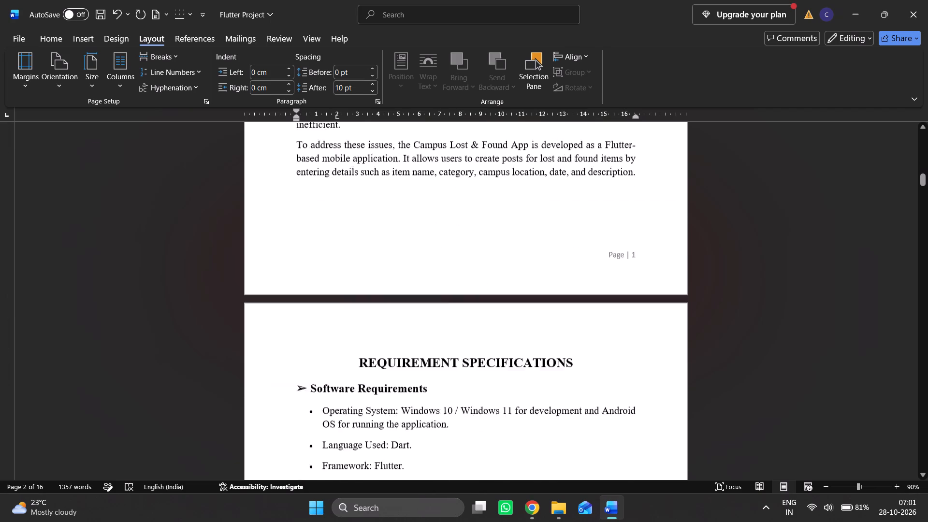
{"action": "scroll", "coordinate": [631, 338], "scroll_direction": "down", "scroll_amount": 20}
{"action": "scroll", "coordinate": [631, 338], "scroll_direction": "down", "scroll_amount": 5}
{"action": "scroll", "coordinate": [621, 310], "scroll_direction": "up", "scroll_amount": 9}
{"action": "scroll", "coordinate": [621, 309], "scroll_direction": "down", "scroll_amount": 2}
{"action": "scroll", "coordinate": [608, 314], "scroll_direction": "up", "scroll_amount": 4}
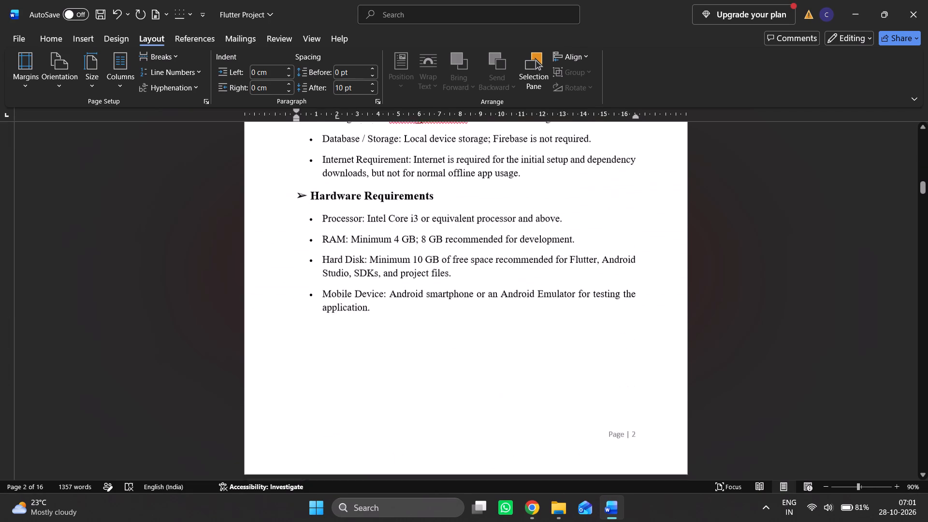
{"action": "scroll", "coordinate": [608, 314], "scroll_direction": "up", "scroll_amount": 19}
{"action": "scroll", "coordinate": [610, 290], "scroll_direction": "up", "scroll_amount": 11}
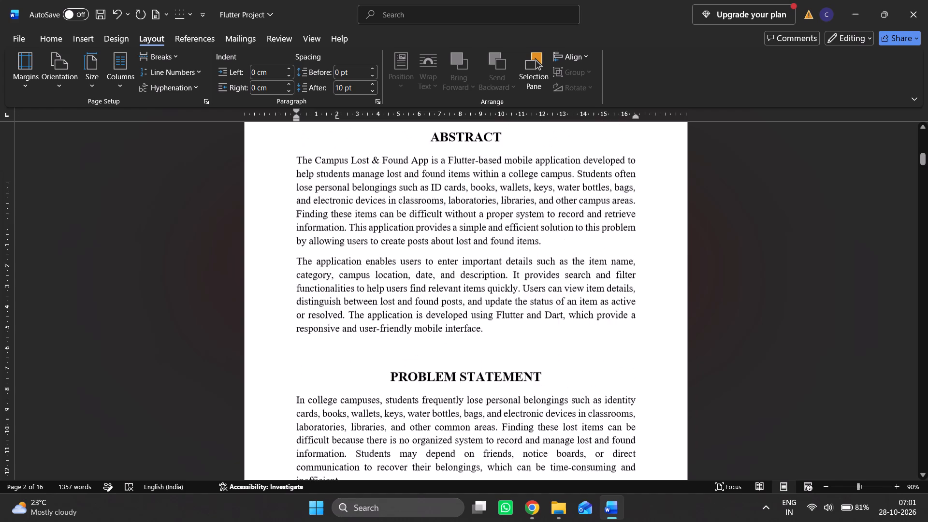
{"action": "scroll", "coordinate": [611, 269], "scroll_direction": "up", "scroll_amount": 8}
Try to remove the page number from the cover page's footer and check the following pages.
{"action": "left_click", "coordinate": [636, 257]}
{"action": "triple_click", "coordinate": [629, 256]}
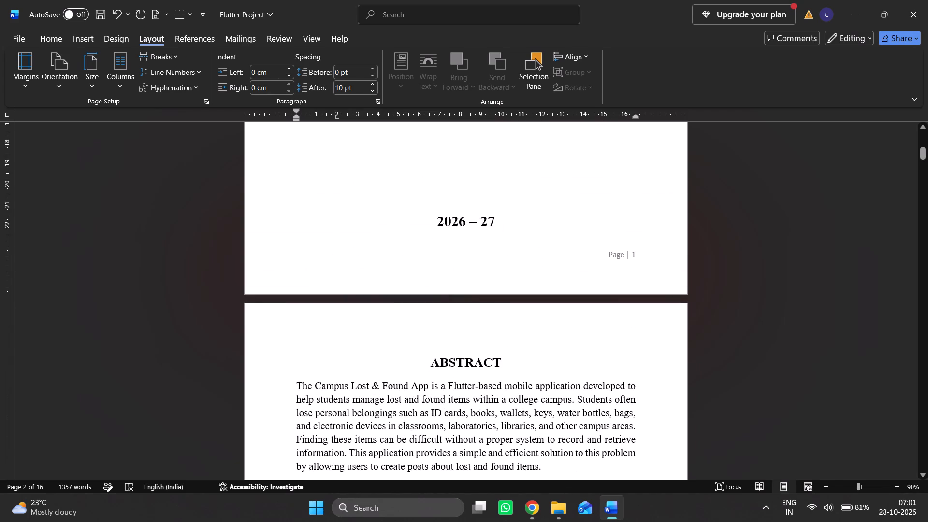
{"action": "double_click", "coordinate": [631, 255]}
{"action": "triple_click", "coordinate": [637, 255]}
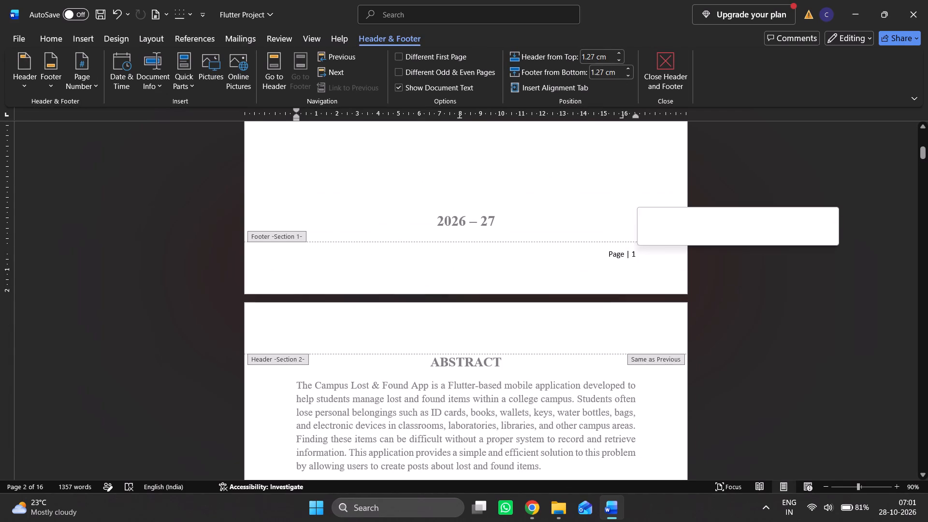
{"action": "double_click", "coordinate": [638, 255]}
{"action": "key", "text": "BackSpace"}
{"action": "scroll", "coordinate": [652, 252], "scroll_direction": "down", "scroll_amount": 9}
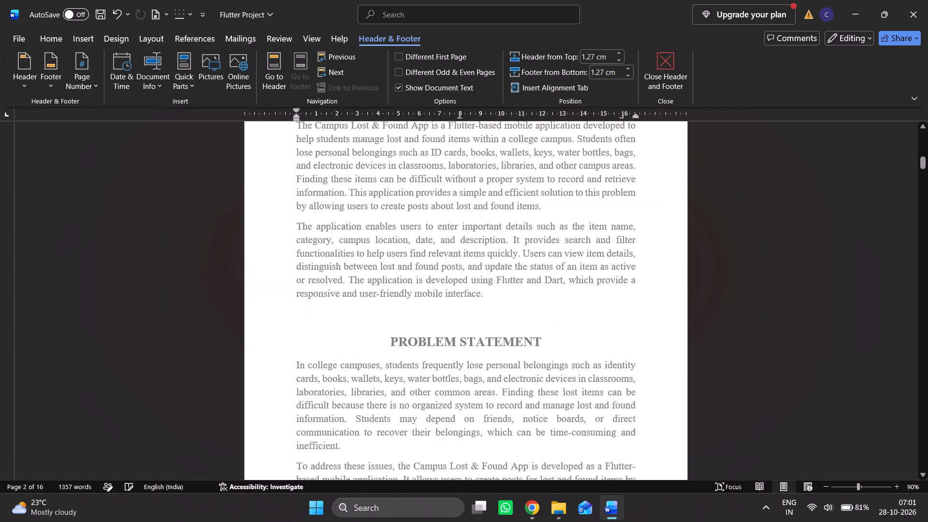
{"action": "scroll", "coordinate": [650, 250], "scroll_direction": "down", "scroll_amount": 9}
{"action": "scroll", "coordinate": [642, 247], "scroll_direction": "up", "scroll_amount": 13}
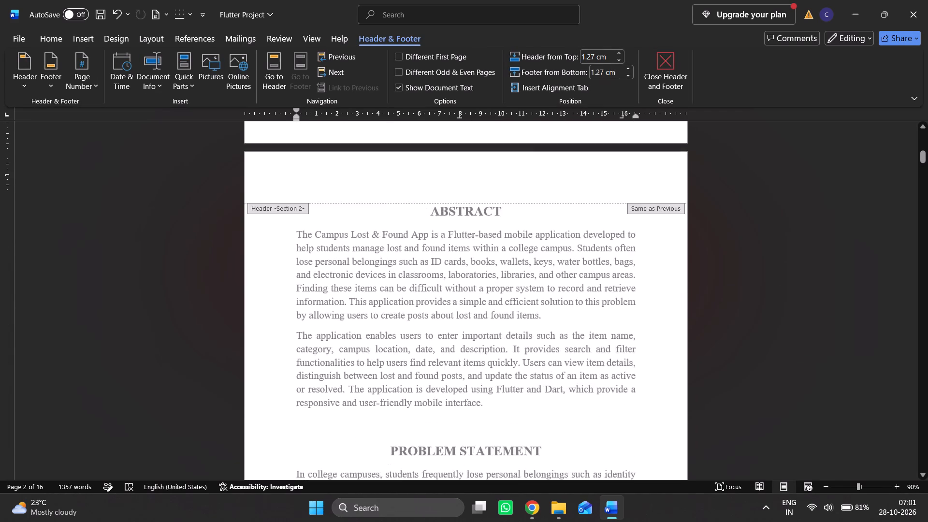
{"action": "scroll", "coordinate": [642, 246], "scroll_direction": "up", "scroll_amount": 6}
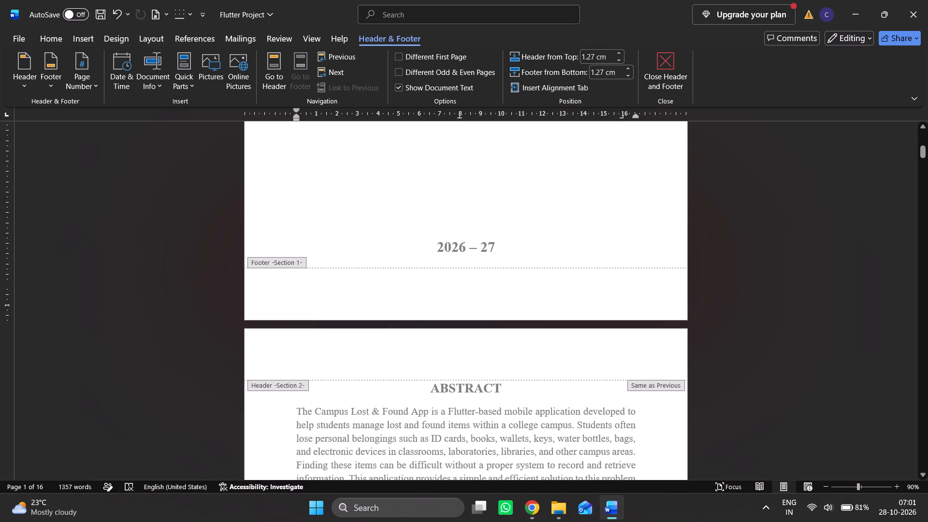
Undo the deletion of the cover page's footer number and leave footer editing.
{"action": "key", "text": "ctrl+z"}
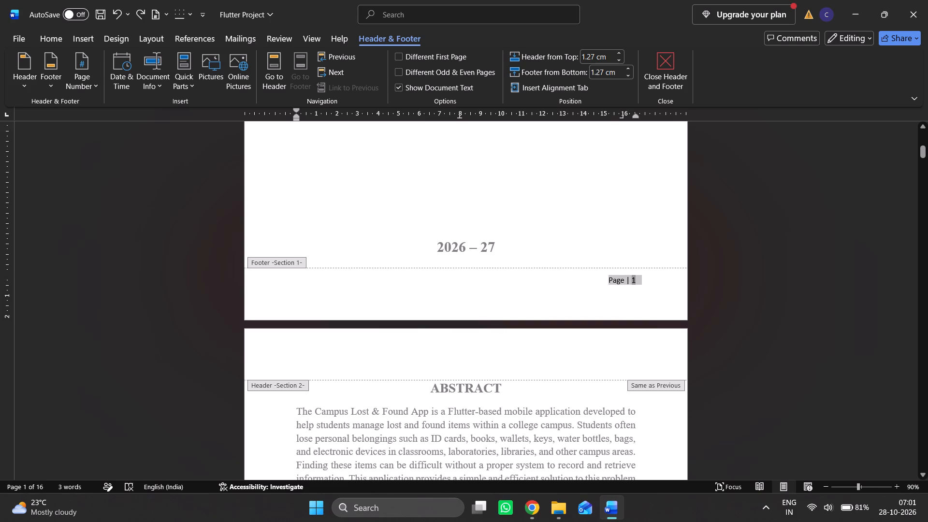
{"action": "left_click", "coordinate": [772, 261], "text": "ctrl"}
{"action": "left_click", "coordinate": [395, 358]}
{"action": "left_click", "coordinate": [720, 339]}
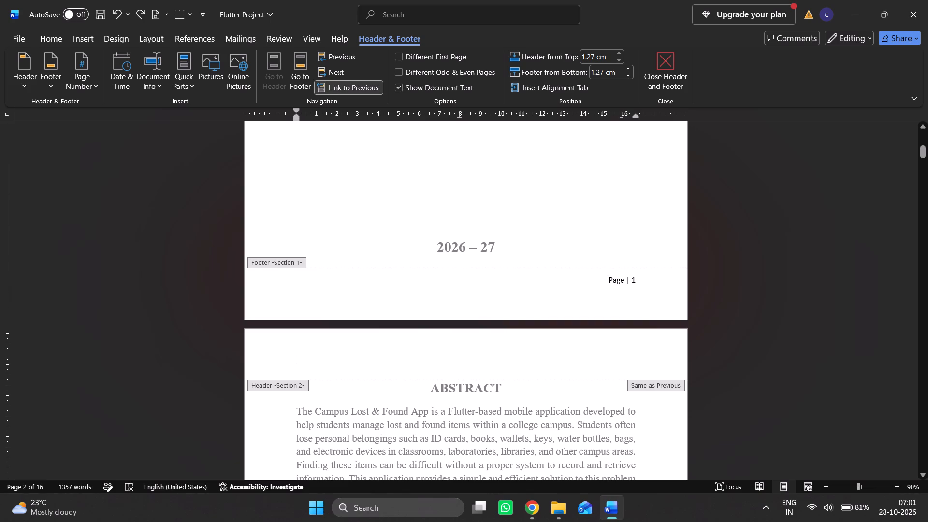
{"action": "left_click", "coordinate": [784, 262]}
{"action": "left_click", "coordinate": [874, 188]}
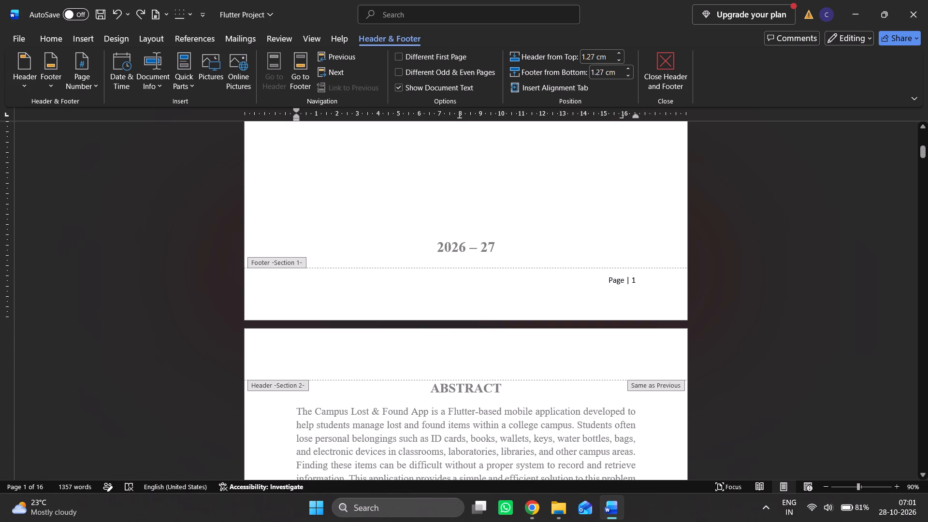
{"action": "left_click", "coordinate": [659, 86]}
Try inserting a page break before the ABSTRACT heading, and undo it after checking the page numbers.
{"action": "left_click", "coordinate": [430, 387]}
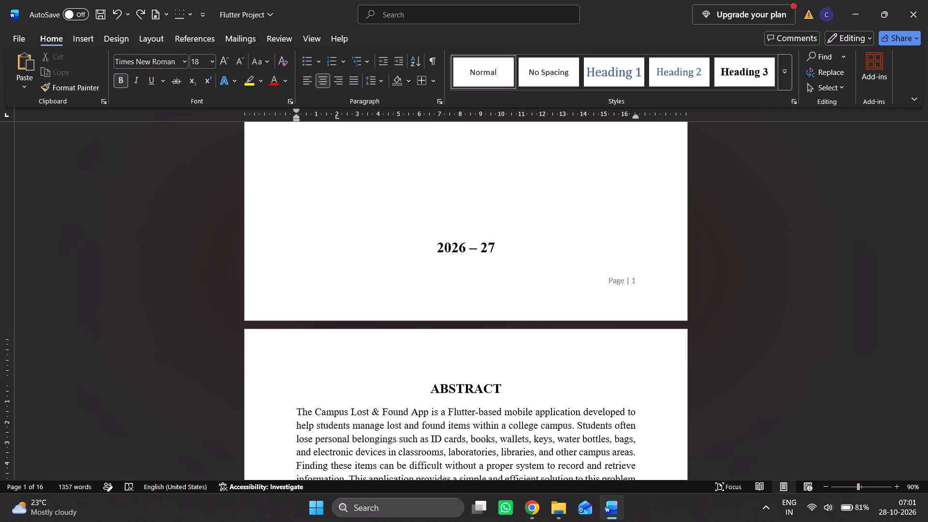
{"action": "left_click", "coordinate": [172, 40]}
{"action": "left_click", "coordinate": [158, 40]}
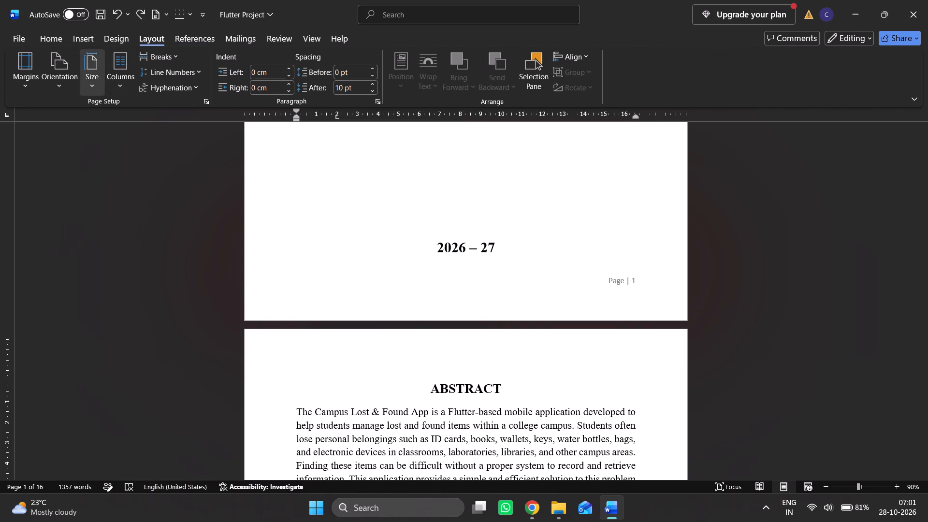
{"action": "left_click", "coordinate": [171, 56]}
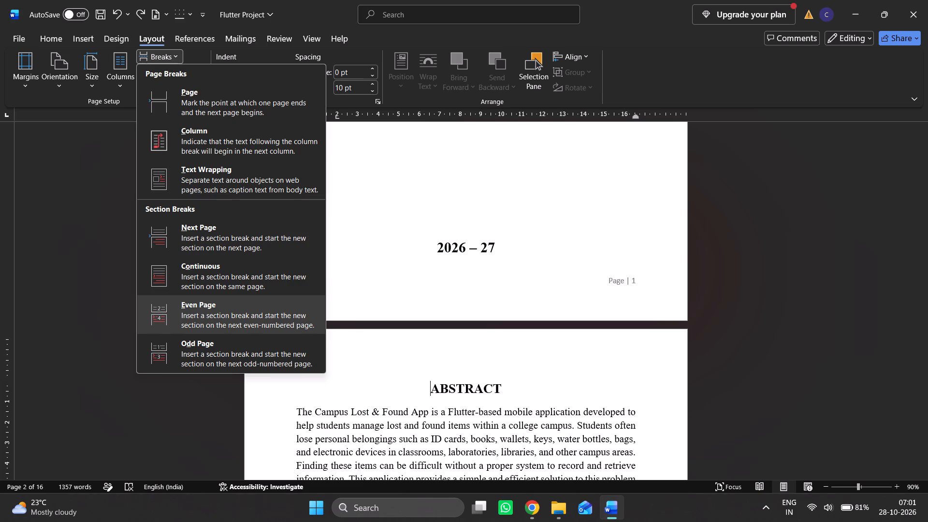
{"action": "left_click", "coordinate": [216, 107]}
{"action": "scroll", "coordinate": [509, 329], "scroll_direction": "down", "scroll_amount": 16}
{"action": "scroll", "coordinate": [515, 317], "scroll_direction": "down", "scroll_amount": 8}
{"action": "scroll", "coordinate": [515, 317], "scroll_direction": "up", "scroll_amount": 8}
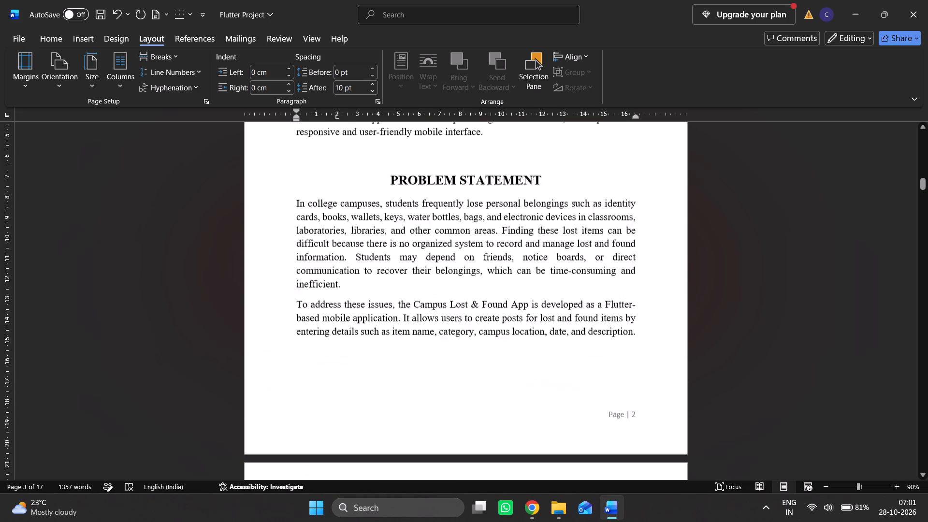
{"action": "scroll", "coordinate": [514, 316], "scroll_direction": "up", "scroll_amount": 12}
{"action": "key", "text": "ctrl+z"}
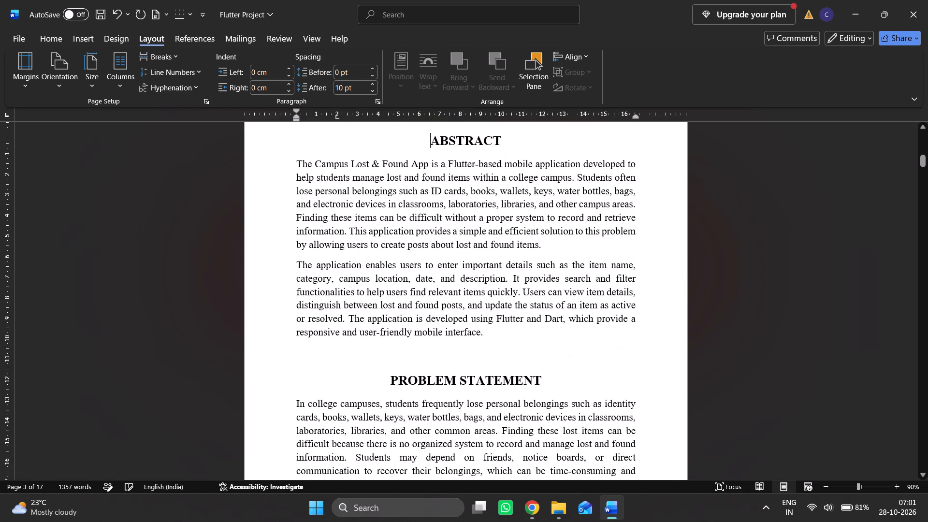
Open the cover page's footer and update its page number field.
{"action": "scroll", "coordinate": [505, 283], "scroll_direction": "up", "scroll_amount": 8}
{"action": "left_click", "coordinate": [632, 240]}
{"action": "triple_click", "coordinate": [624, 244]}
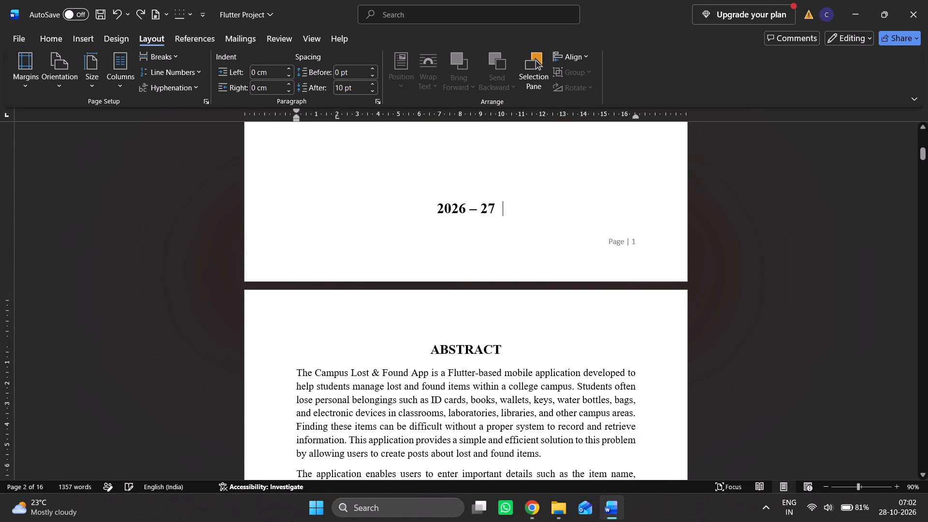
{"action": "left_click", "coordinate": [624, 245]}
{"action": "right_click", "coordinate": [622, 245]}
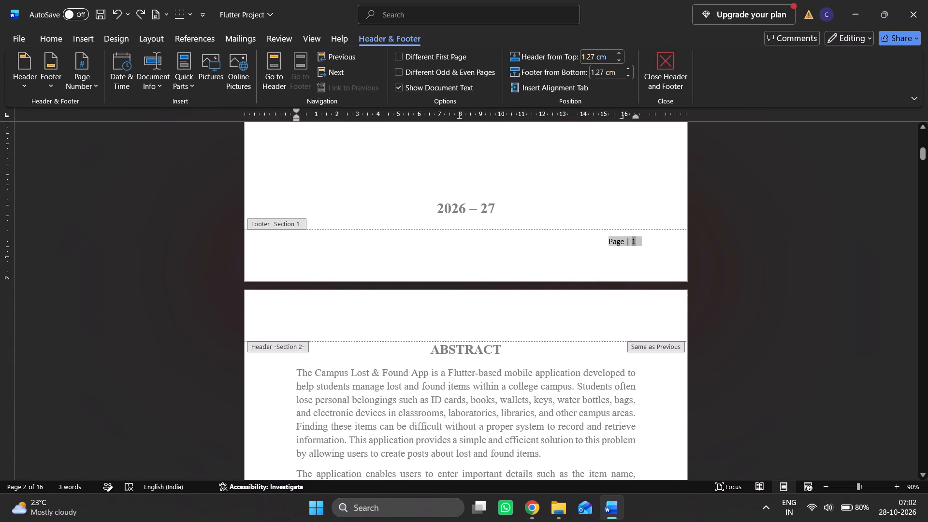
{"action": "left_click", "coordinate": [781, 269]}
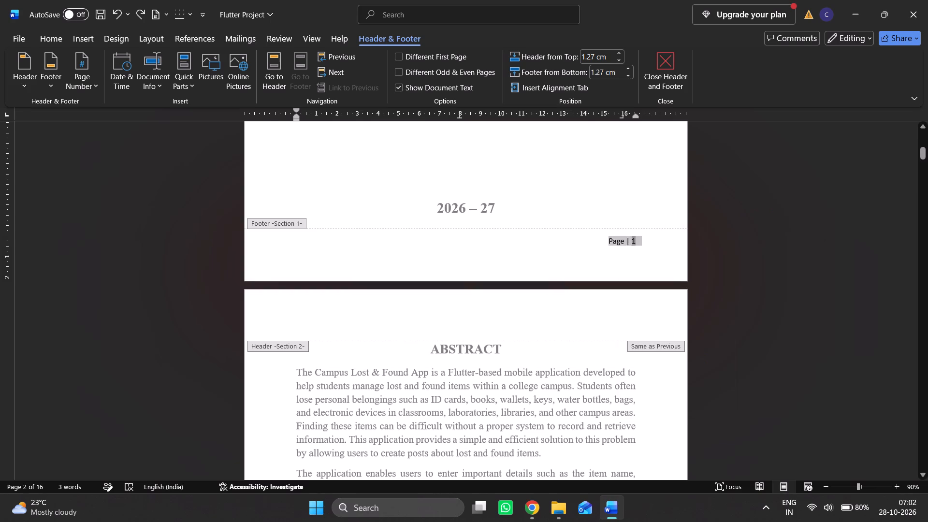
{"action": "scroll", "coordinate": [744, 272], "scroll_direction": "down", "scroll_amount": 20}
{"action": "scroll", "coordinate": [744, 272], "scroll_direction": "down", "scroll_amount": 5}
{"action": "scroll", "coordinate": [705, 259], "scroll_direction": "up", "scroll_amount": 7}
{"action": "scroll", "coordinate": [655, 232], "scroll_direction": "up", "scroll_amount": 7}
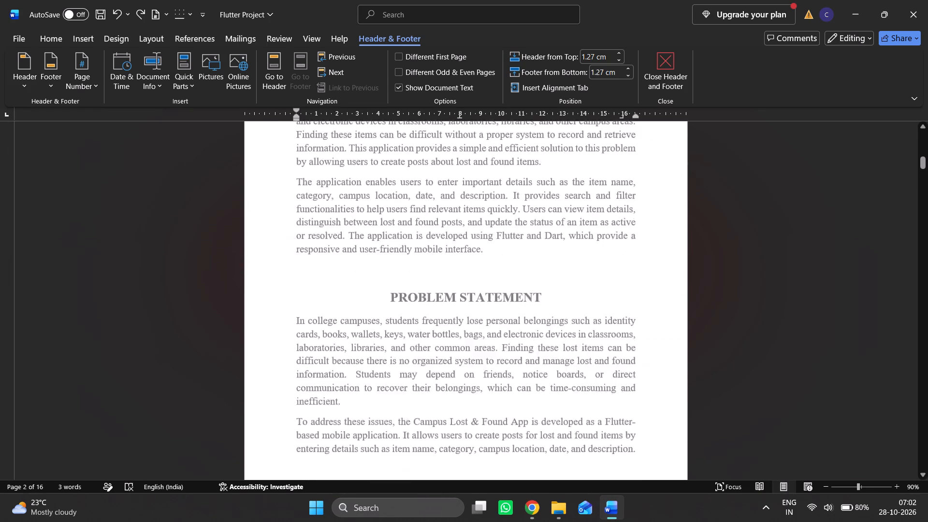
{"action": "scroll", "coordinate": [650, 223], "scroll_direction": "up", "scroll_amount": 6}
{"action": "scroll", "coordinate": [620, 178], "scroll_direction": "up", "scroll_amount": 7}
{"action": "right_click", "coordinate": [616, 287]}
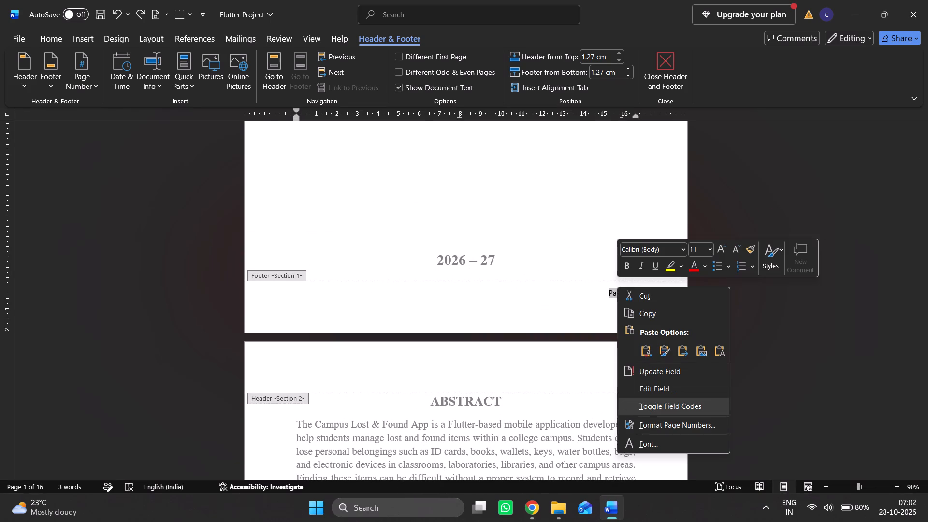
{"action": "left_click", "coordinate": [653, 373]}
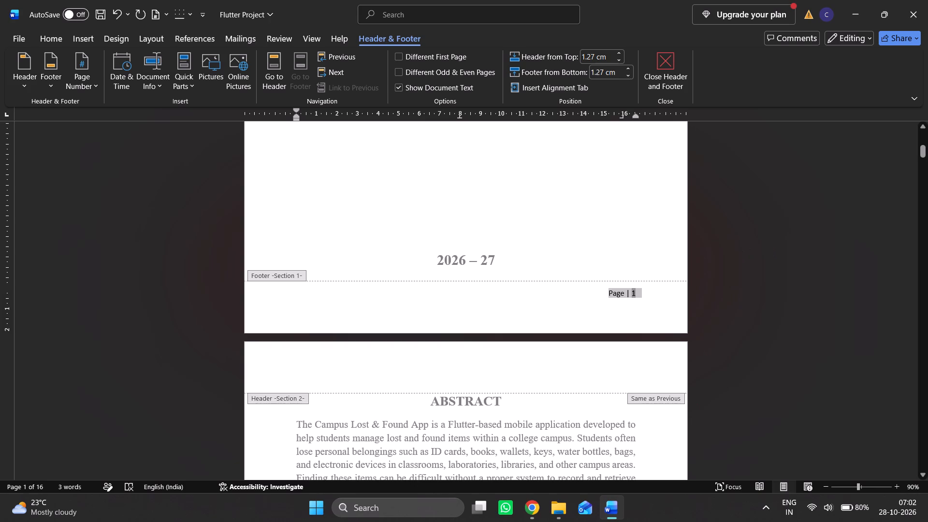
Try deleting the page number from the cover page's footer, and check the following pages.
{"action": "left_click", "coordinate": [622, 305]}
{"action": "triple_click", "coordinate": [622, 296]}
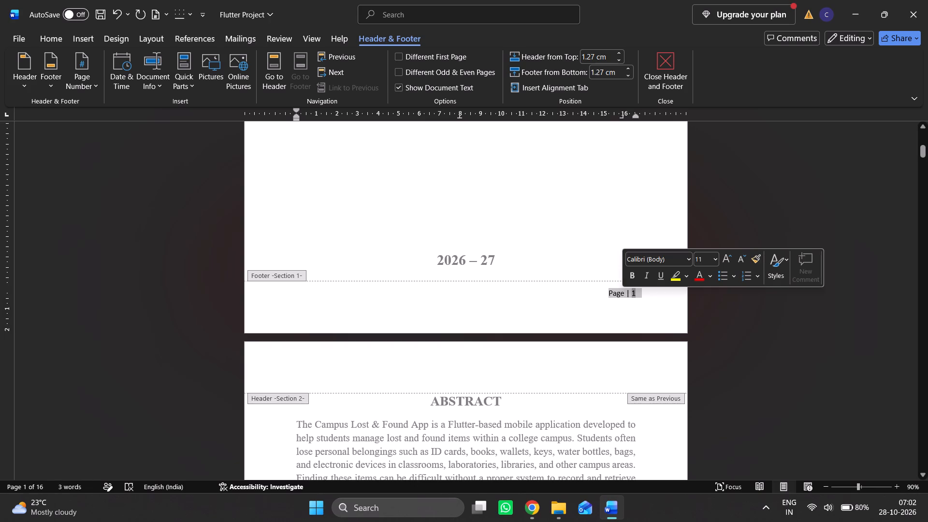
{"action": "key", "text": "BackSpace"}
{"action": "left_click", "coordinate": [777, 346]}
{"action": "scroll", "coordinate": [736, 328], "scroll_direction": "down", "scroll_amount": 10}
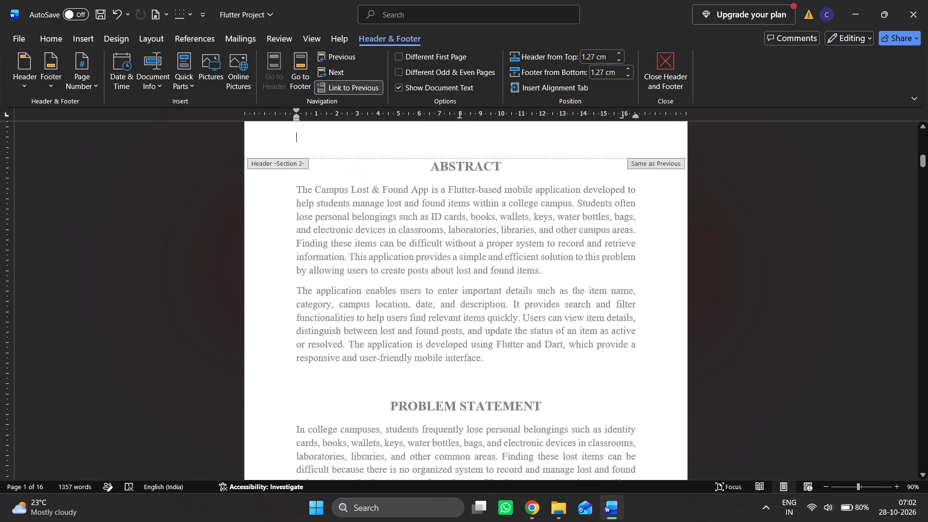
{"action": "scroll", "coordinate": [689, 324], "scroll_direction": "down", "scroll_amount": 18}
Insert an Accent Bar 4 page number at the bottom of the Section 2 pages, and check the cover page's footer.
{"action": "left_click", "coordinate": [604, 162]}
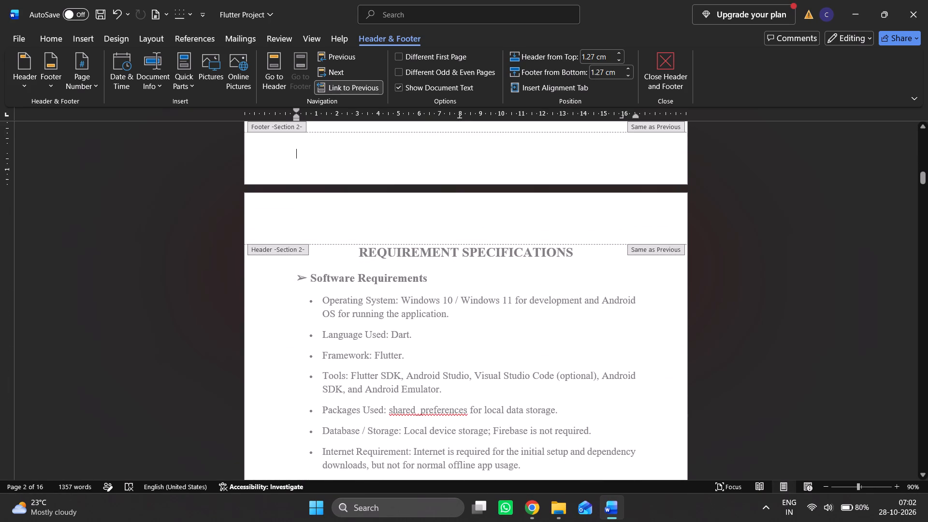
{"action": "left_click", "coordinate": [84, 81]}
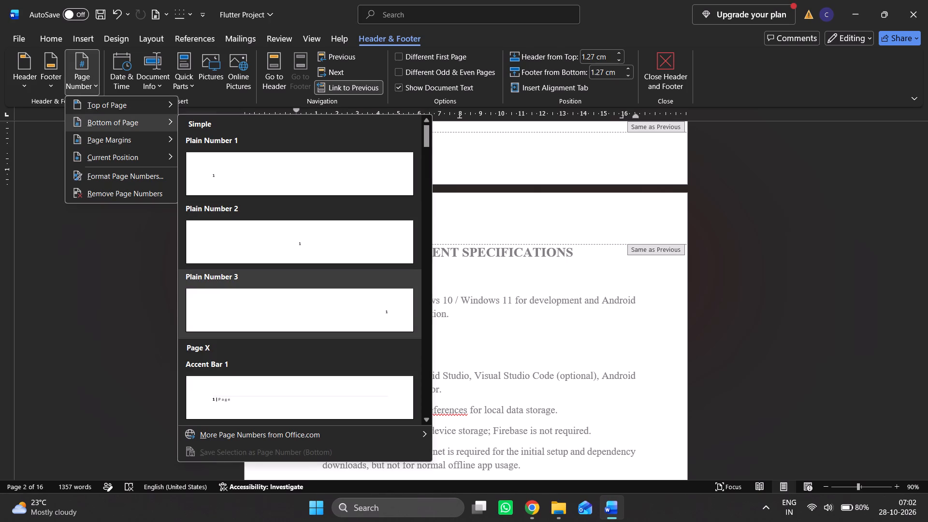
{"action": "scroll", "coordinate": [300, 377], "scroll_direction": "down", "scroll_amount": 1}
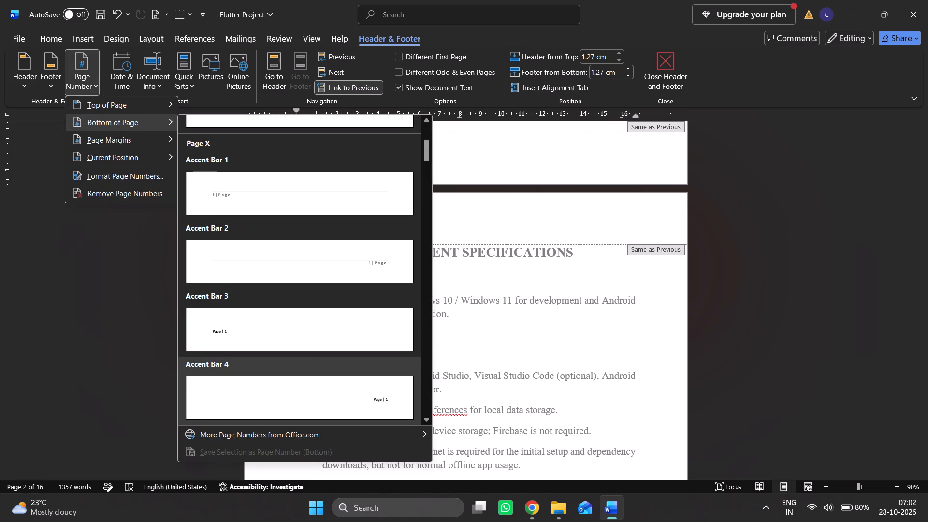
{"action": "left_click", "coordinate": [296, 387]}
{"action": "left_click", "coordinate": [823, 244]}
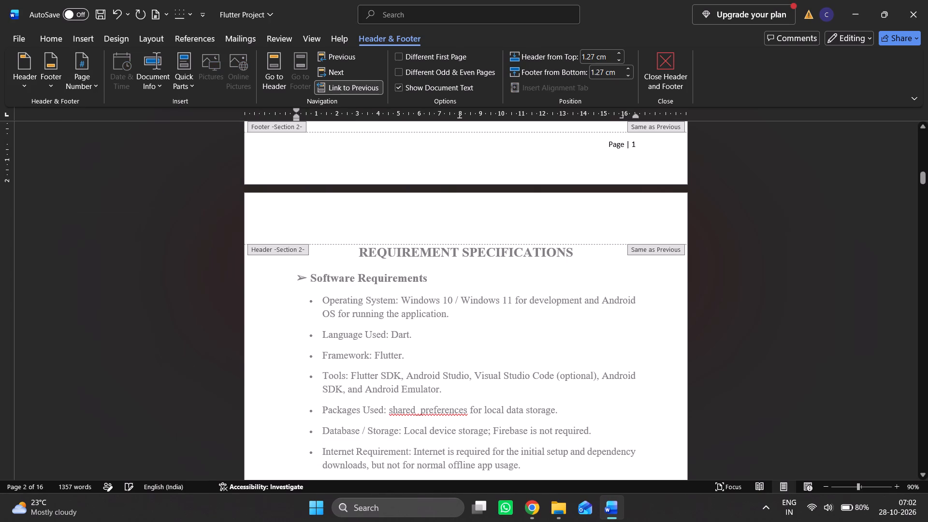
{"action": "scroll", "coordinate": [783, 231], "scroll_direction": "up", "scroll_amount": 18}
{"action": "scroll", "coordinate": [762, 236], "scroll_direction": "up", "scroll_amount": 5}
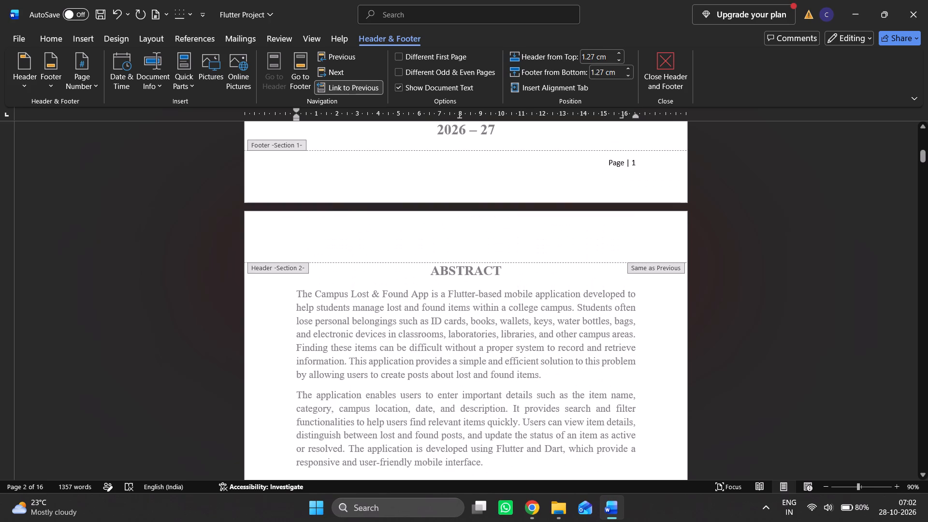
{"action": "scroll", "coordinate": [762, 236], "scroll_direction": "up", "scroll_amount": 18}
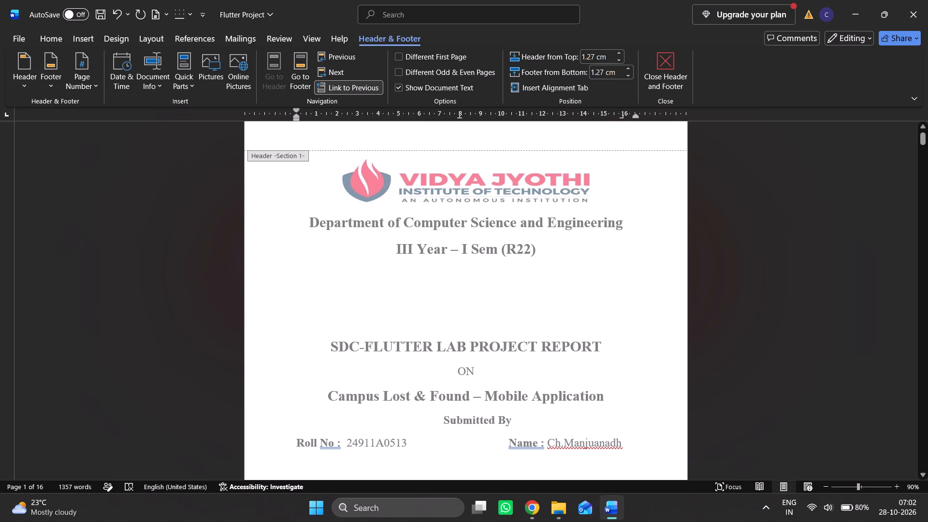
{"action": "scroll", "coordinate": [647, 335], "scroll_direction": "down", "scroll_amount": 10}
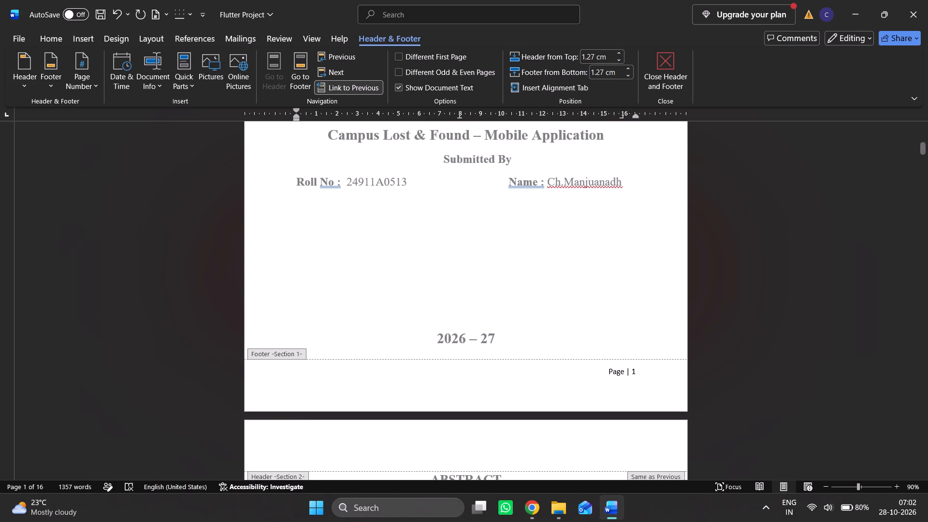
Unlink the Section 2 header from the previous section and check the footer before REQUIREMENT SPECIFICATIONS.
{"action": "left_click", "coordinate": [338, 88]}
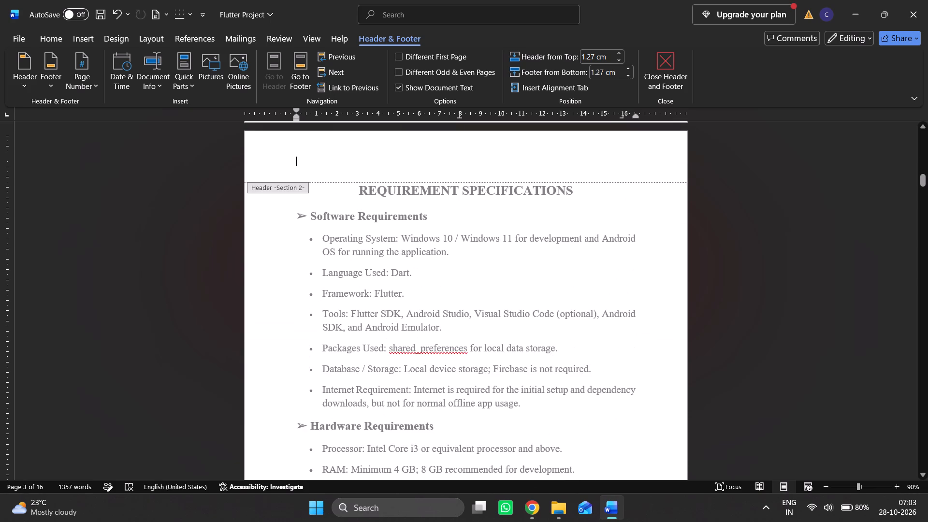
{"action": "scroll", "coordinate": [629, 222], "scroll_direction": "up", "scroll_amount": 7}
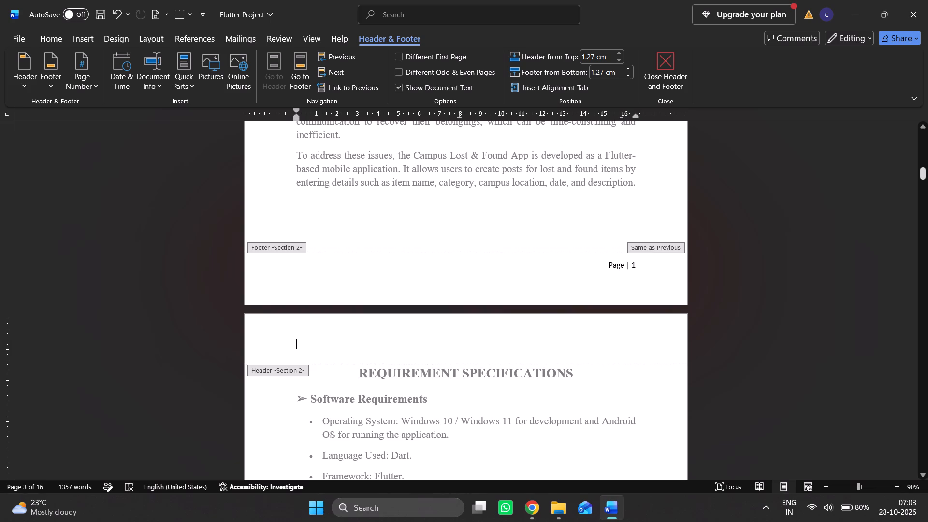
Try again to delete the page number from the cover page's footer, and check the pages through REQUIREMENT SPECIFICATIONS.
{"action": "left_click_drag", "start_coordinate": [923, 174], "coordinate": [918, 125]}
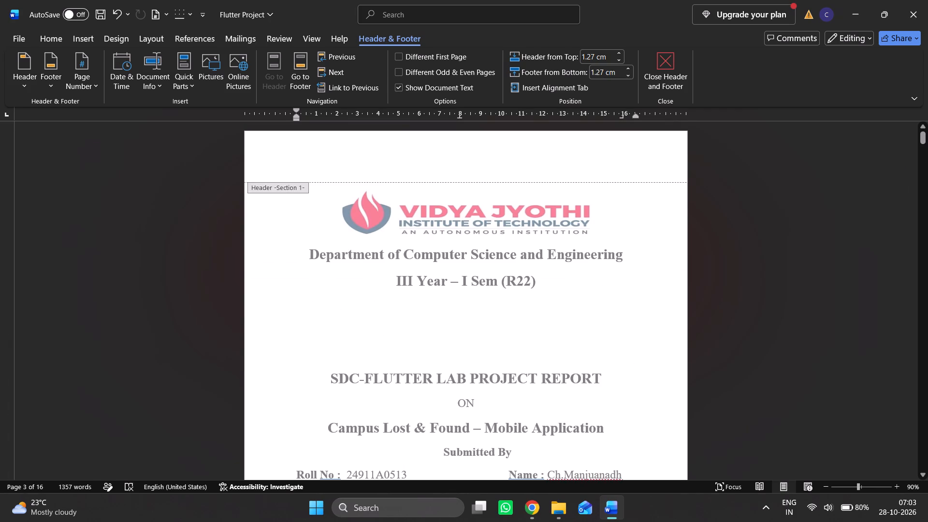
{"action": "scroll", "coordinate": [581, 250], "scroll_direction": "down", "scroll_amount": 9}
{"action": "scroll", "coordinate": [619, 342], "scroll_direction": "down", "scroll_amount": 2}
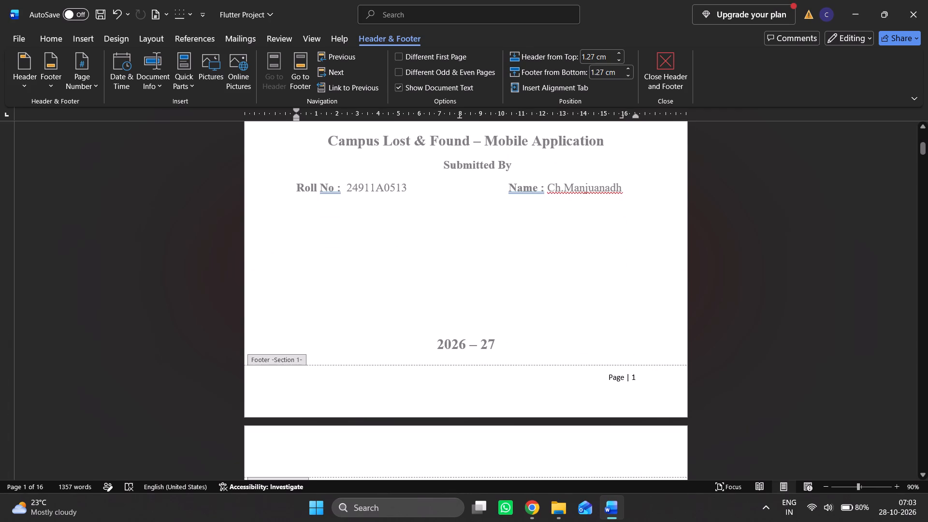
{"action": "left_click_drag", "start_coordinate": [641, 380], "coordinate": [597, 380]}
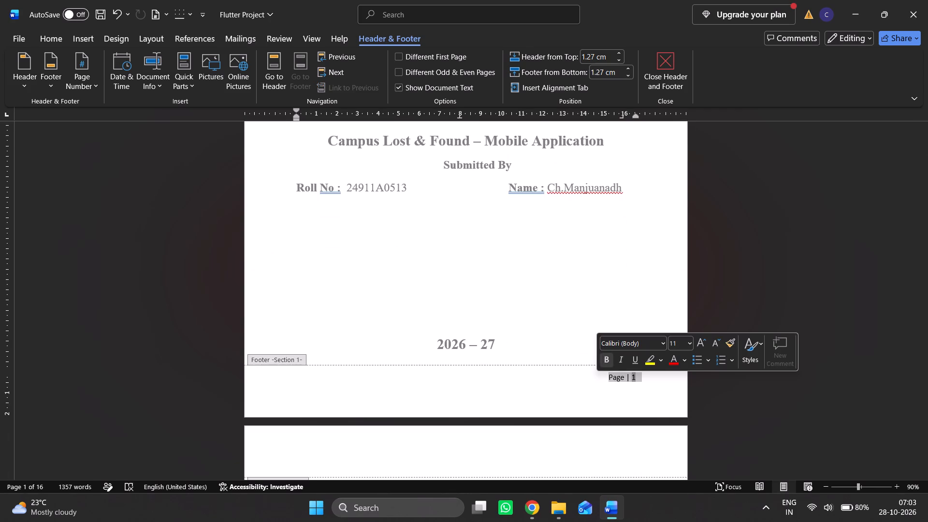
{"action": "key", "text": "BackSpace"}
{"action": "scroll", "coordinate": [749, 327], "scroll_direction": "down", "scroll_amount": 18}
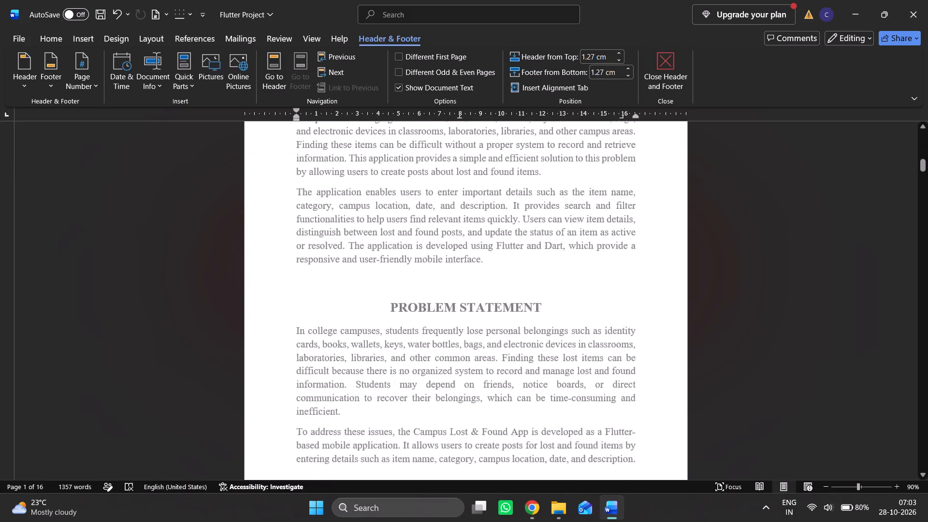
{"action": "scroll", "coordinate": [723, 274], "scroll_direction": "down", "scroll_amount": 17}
Close the Flutter Project document without saving its changes.
{"action": "left_click", "coordinate": [925, 1]}
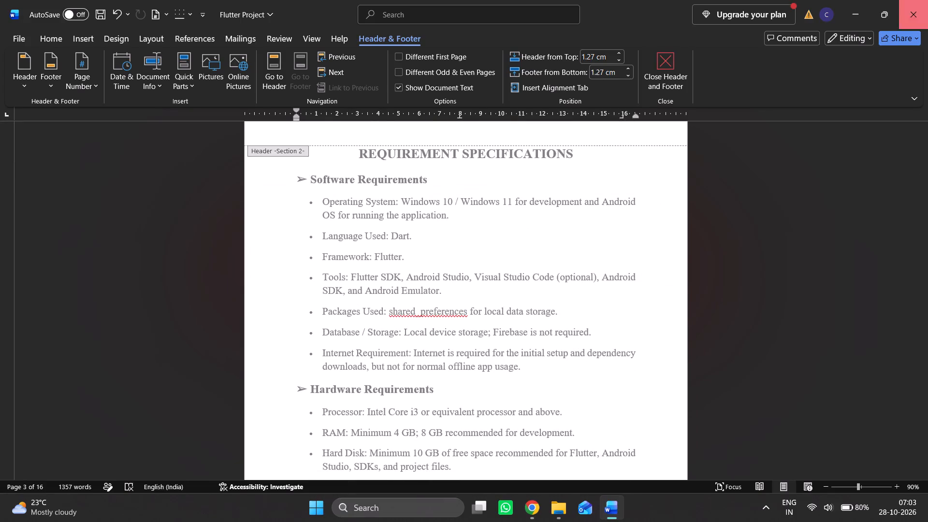
{"action": "left_click", "coordinate": [523, 333]}
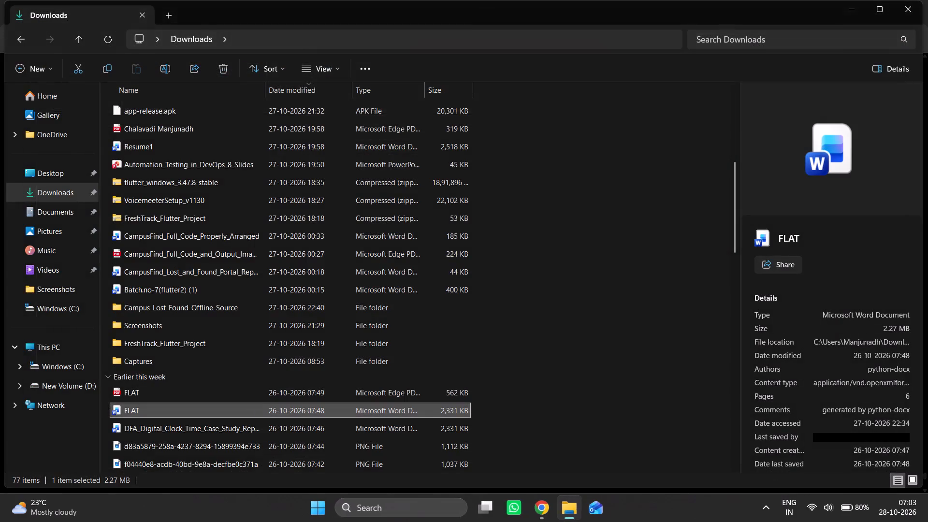
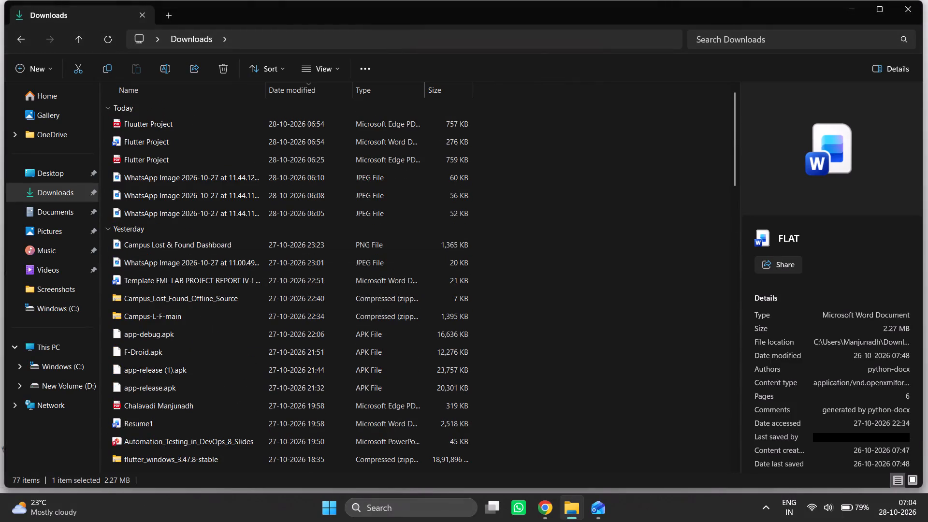
Open the Flutter Project Word document from the Downloads folder.
{"action": "double_click", "coordinate": [201, 147]}
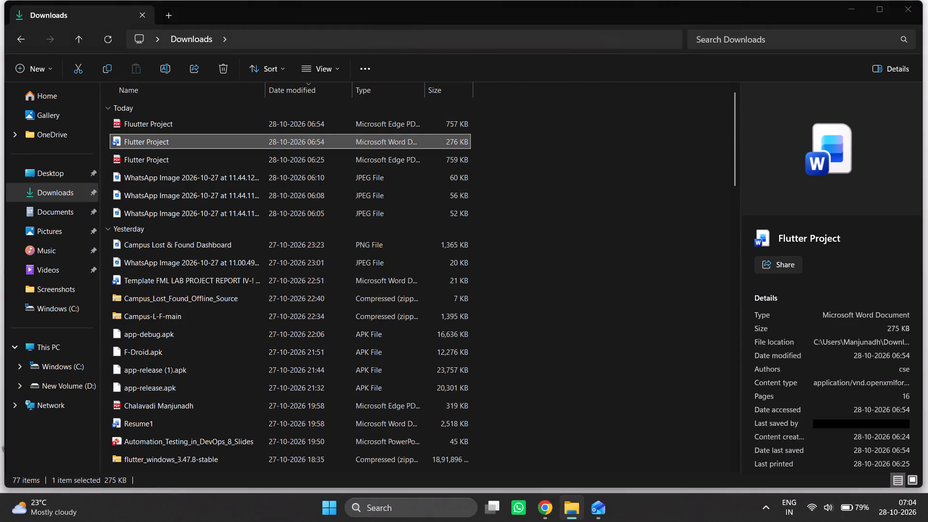
Insert an empty line before the REQUIREMENT SPECIFICATIONS heading so that it starts on the Software Requirements page.
{"action": "scroll", "coordinate": [467, 303], "scroll_direction": "down", "scroll_amount": 16}
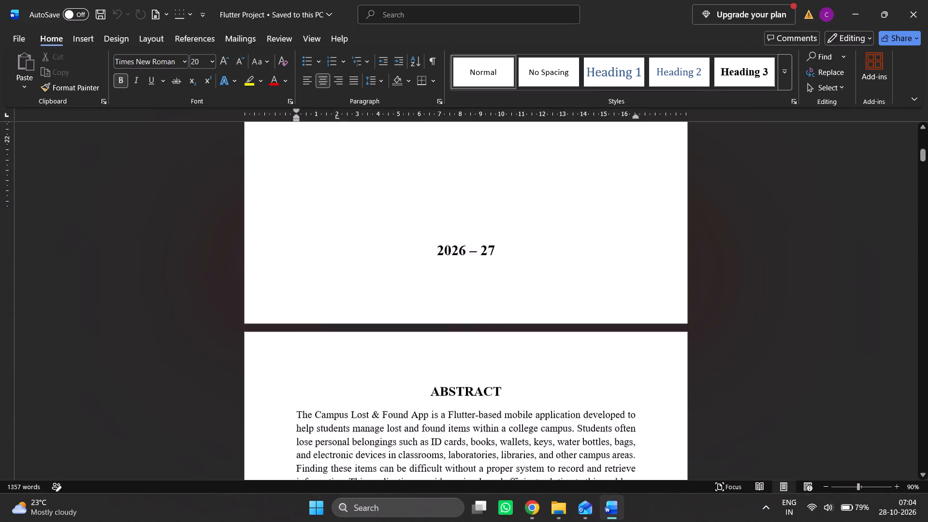
{"action": "scroll", "coordinate": [487, 296], "scroll_direction": "down", "scroll_amount": 17}
{"action": "left_click_drag", "start_coordinate": [920, 173], "coordinate": [920, 175]}
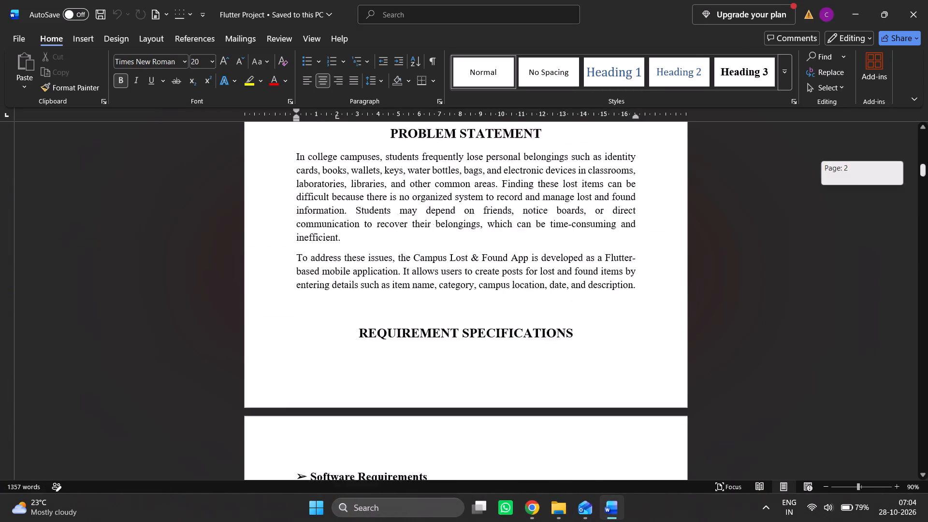
{"action": "left_click_drag", "start_coordinate": [920, 175], "coordinate": [924, 391]}
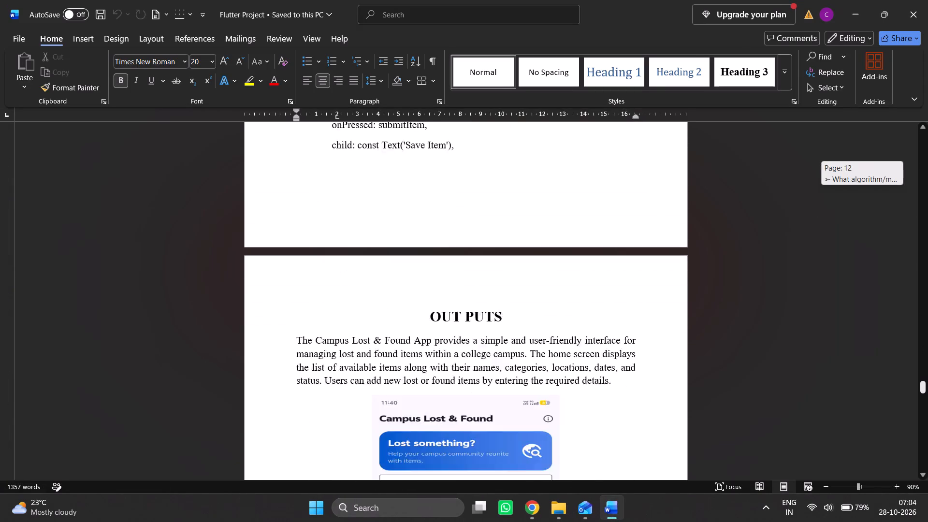
{"action": "left_click_drag", "start_coordinate": [924, 391], "coordinate": [926, 445]}
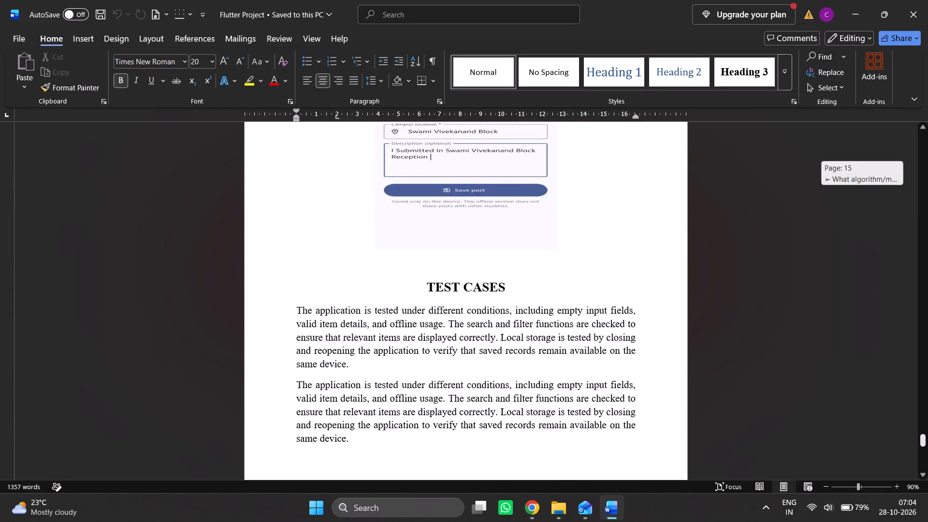
{"action": "left_click_drag", "start_coordinate": [926, 445], "coordinate": [905, 234]}
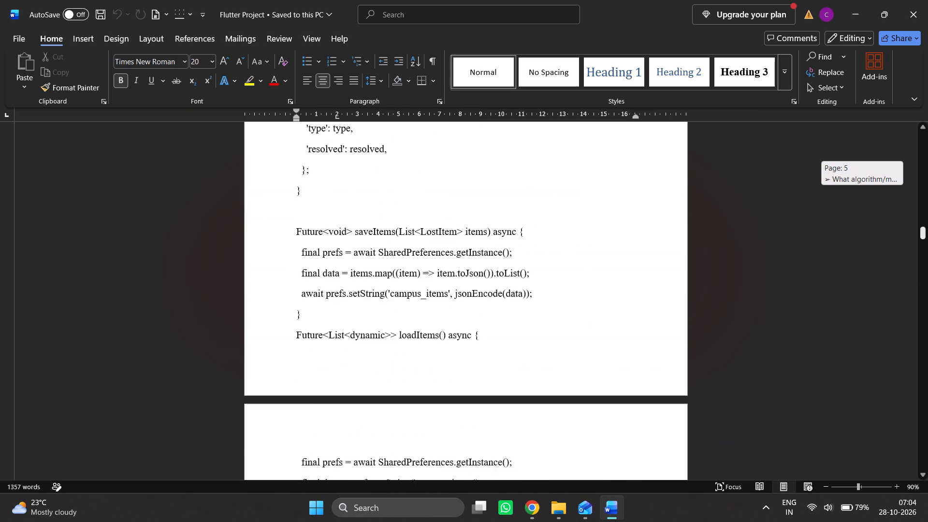
{"action": "left_click_drag", "start_coordinate": [905, 234], "coordinate": [903, 177]}
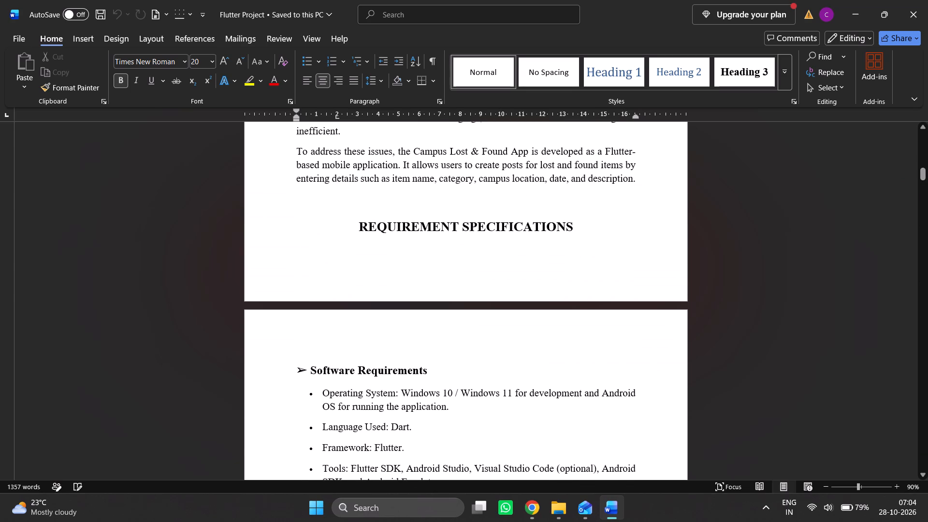
{"action": "left_click", "coordinate": [360, 227]}
{"action": "key", "text": "Return"}
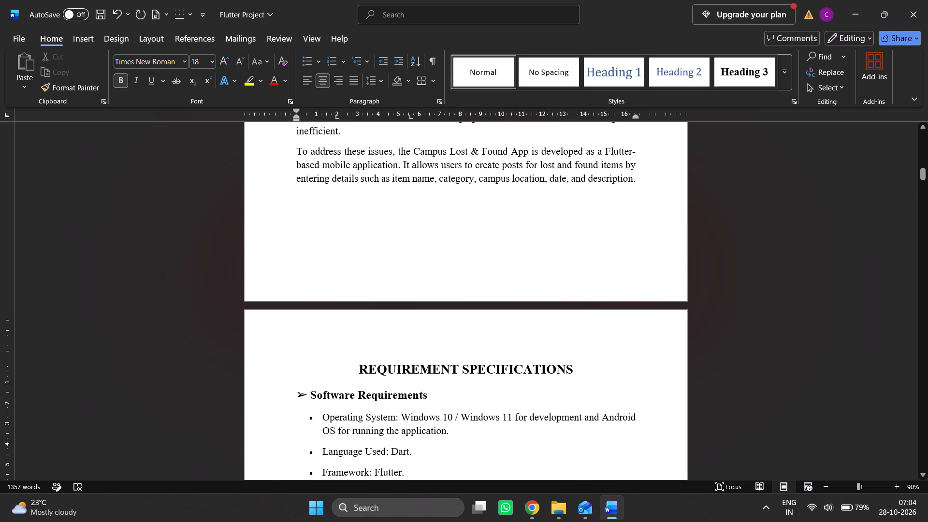
Check the pages through METHODOLOGY USED and save the Flutter Project document.
{"action": "scroll", "coordinate": [639, 409], "scroll_direction": "down", "scroll_amount": 3}
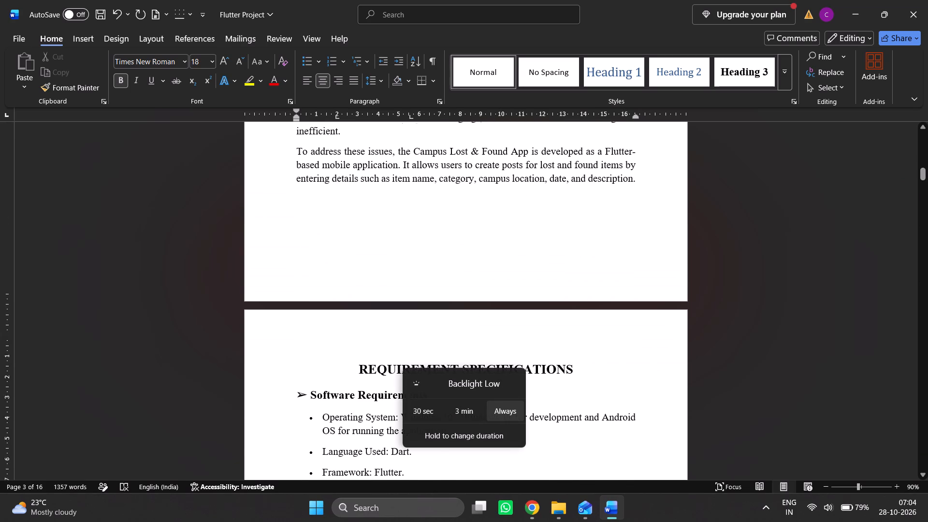
{"action": "scroll", "coordinate": [638, 408], "scroll_direction": "down", "scroll_amount": 7}
{"action": "scroll", "coordinate": [624, 388], "scroll_direction": "down", "scroll_amount": 20}
{"action": "scroll", "coordinate": [624, 388], "scroll_direction": "down", "scroll_amount": 1}
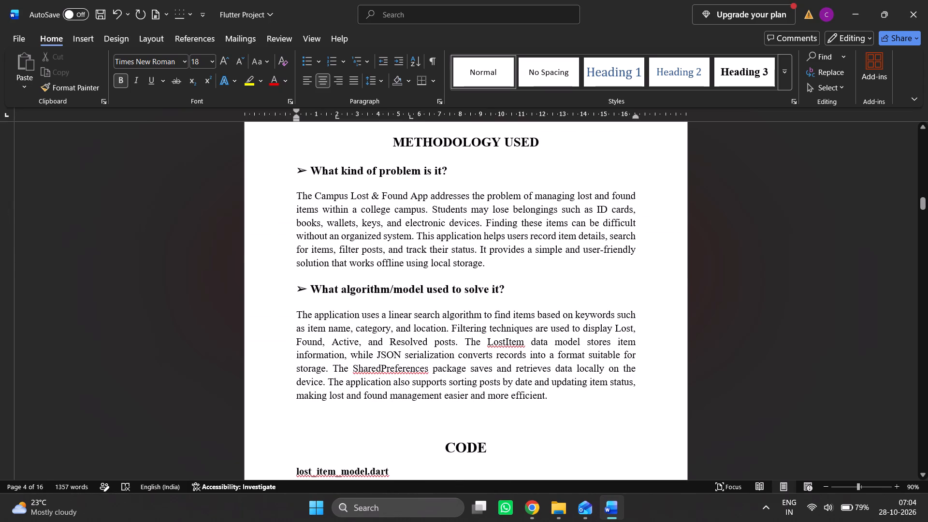
{"action": "key", "text": "ctrl+s"}
{"action": "key", "text": "ctrl+s"}
Open the print preview and examine the report's layout from the cover page through the CONCLUSION page.
{"action": "key", "text": "ctrl+p"}
{"action": "scroll", "coordinate": [608, 279], "scroll_direction": "up", "scroll_amount": 7}
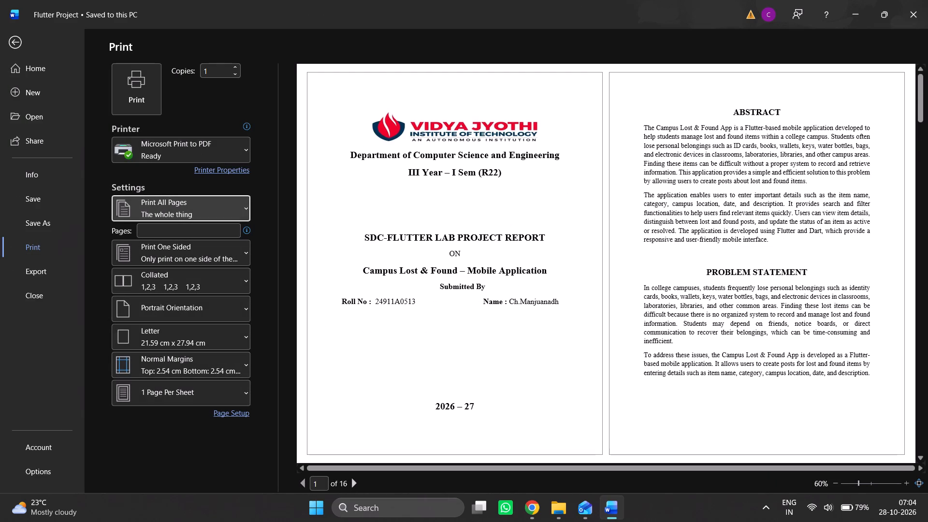
{"action": "scroll", "coordinate": [608, 279], "scroll_direction": "down", "scroll_amount": 7}
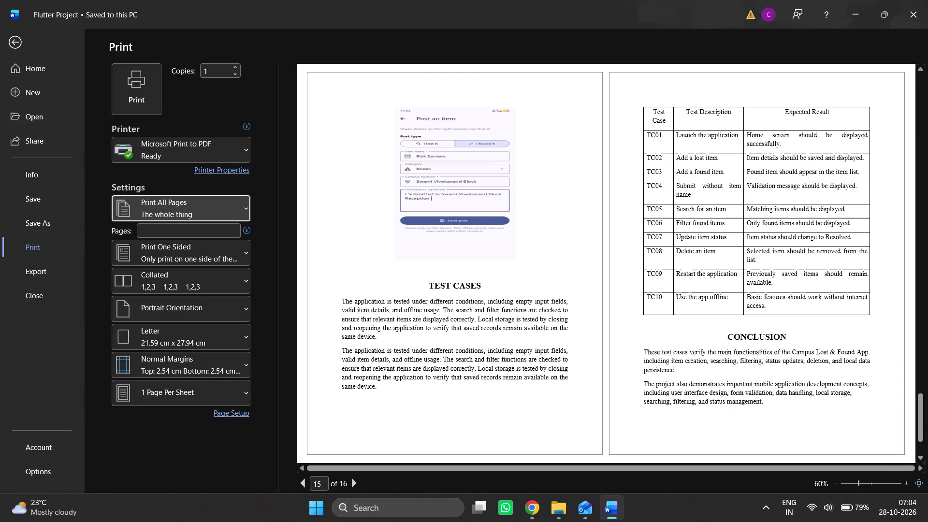
{"action": "scroll", "coordinate": [608, 279], "scroll_direction": "down", "scroll_amount": 2}
{"action": "scroll", "coordinate": [608, 278], "scroll_direction": "up", "scroll_amount": 13}
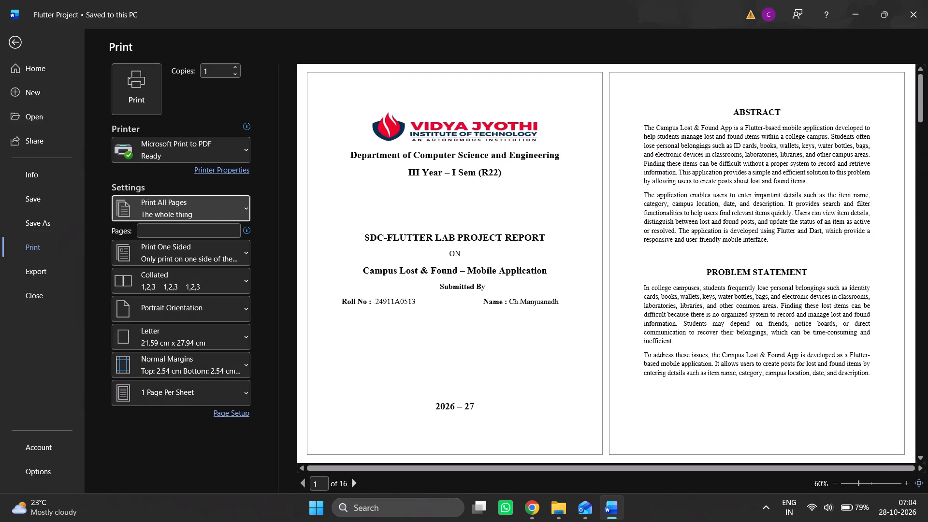
{"action": "scroll", "coordinate": [600, 272], "scroll_direction": "down", "scroll_amount": 16}
{"action": "scroll", "coordinate": [586, 256], "scroll_direction": "up", "scroll_amount": 4}
{"action": "scroll", "coordinate": [588, 259], "scroll_direction": "down", "scroll_amount": 3}
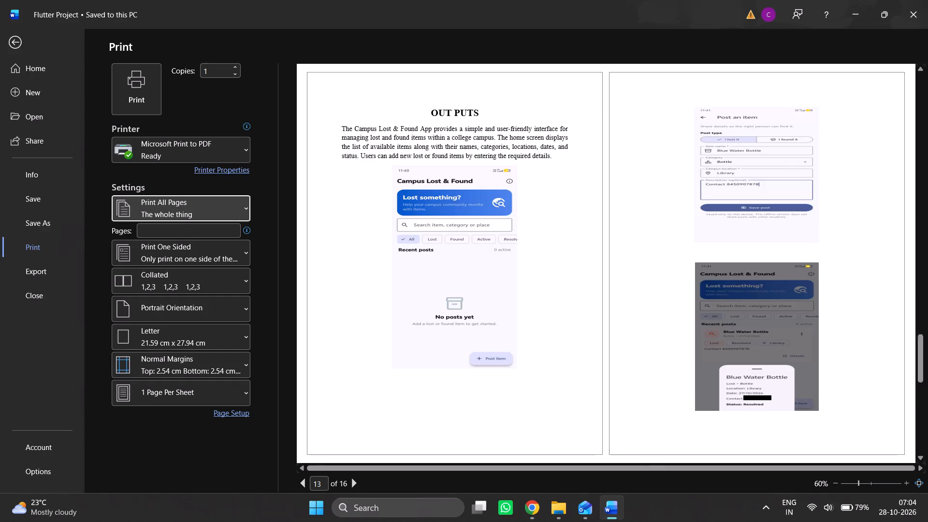
{"action": "scroll", "coordinate": [588, 256], "scroll_direction": "down", "scroll_amount": 1}
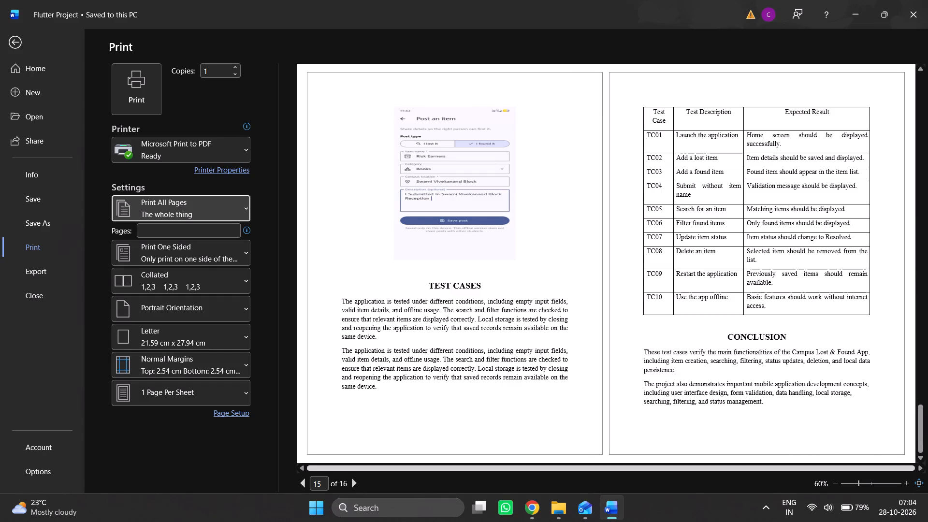
Switch to the Downloads folder in File Explorer and delete the old PDFs Flutter Project and Fluutter Project.
{"action": "left_click", "coordinate": [557, 503]}
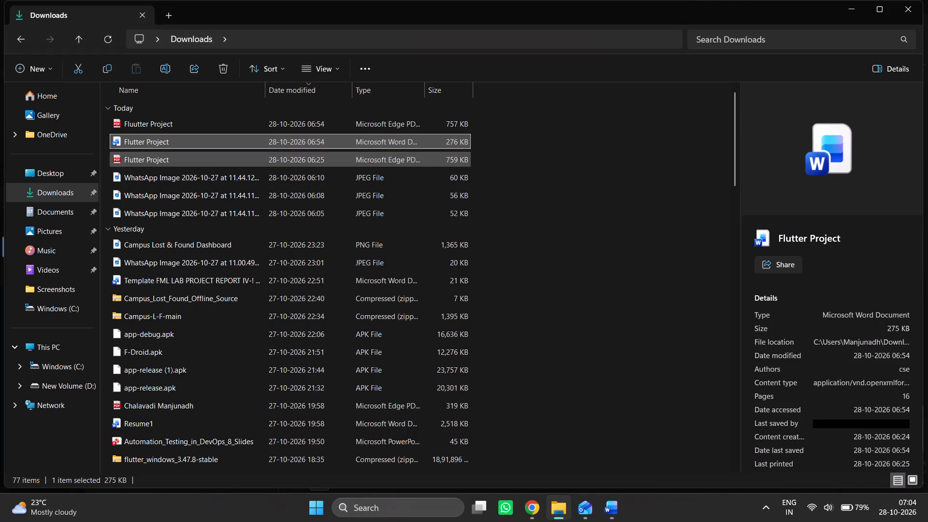
{"action": "left_click_drag", "start_coordinate": [477, 161], "coordinate": [348, 160]}
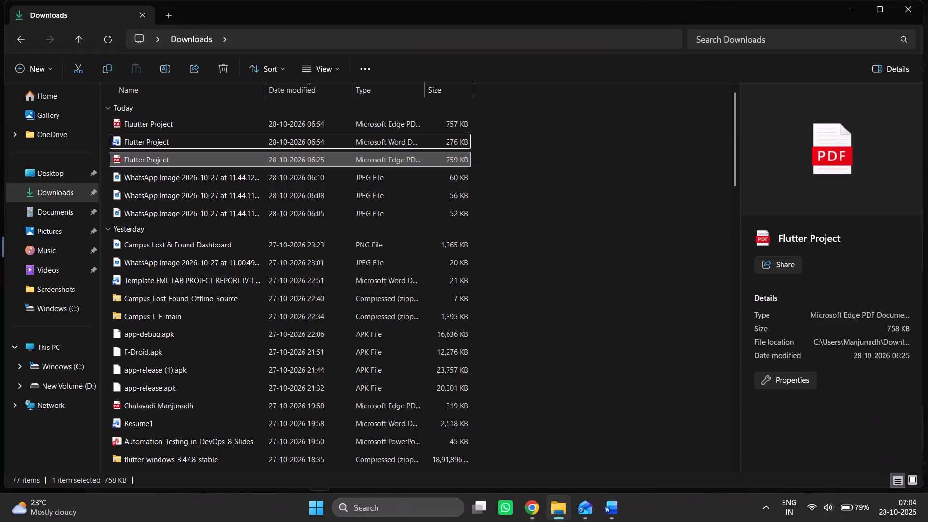
{"action": "left_click", "coordinate": [348, 160]}
{"action": "key", "text": "Delete"}
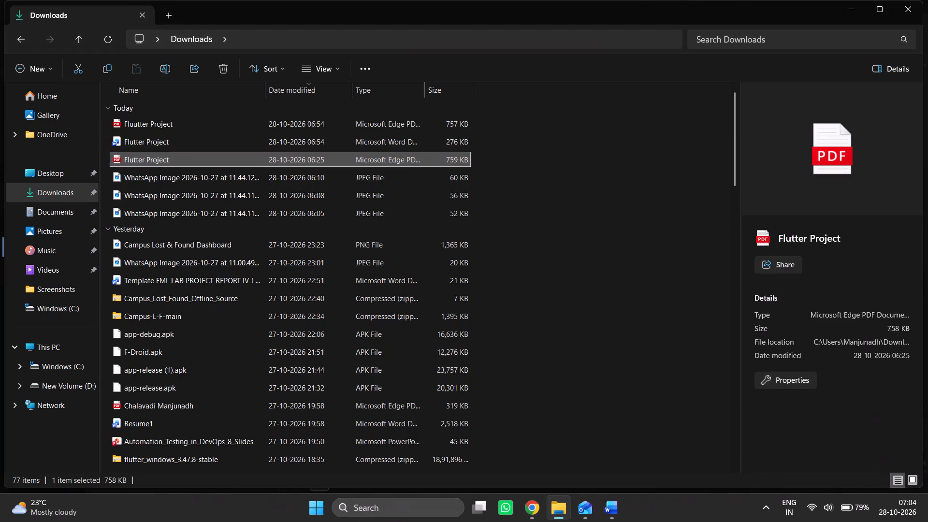
{"action": "left_click", "coordinate": [252, 122]}
{"action": "key", "text": "Delete"}
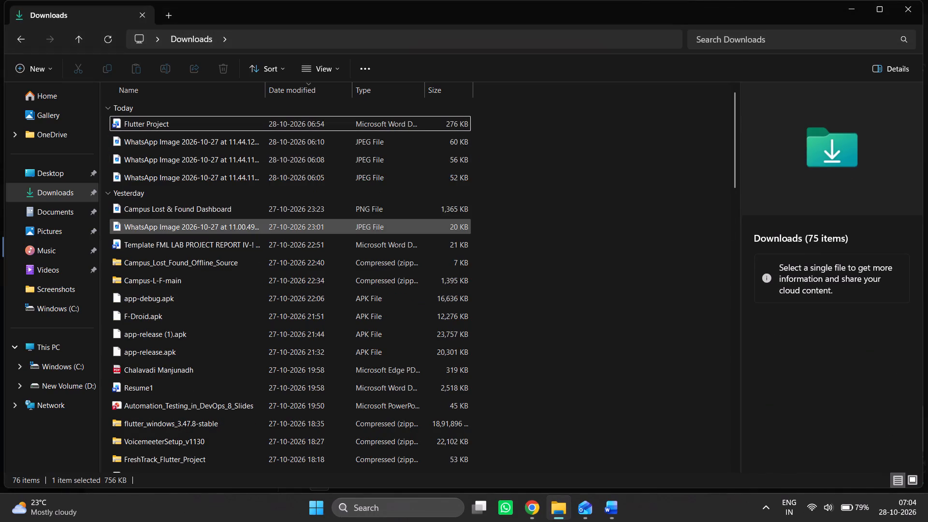
Switch back to Word and print the report to a PDF named Flutter Project in the Downloads folder.
{"action": "key", "text": "alt+Tab"}
{"action": "left_click", "coordinate": [130, 88]}
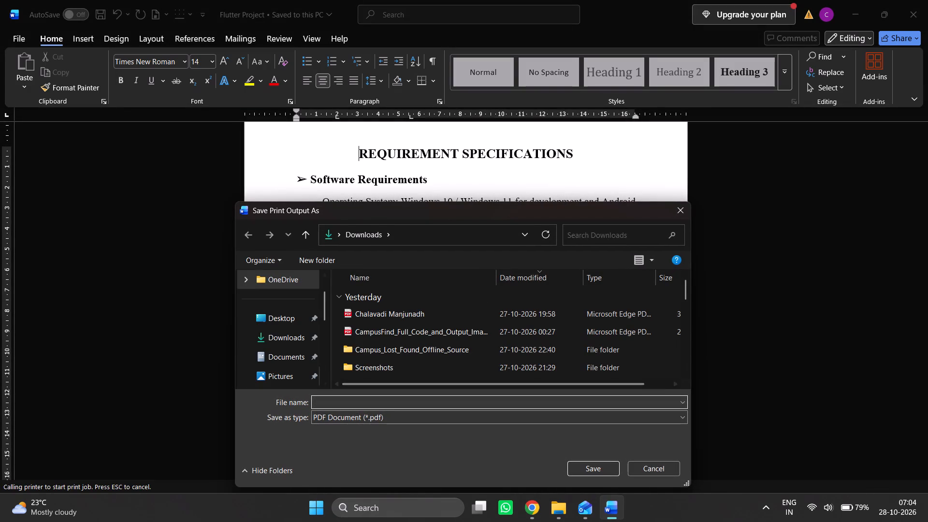
{"action": "left_click", "coordinate": [287, 347]}
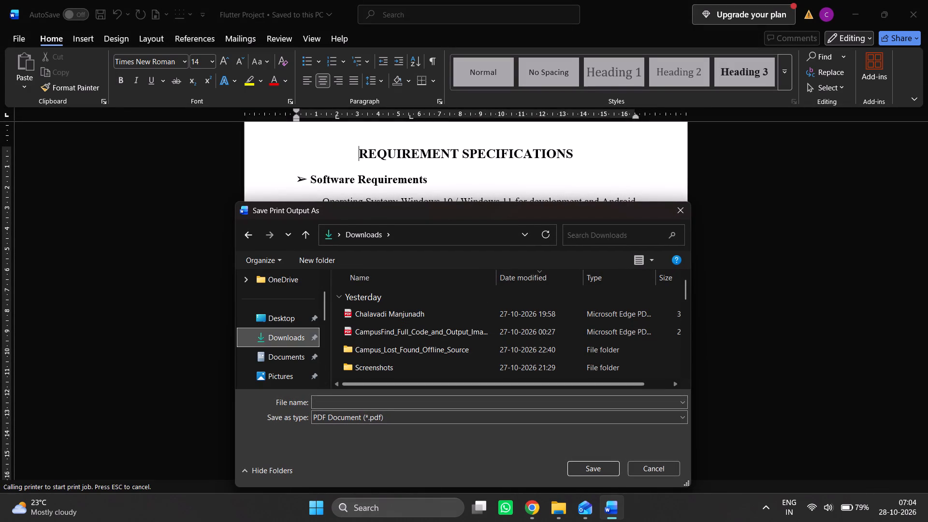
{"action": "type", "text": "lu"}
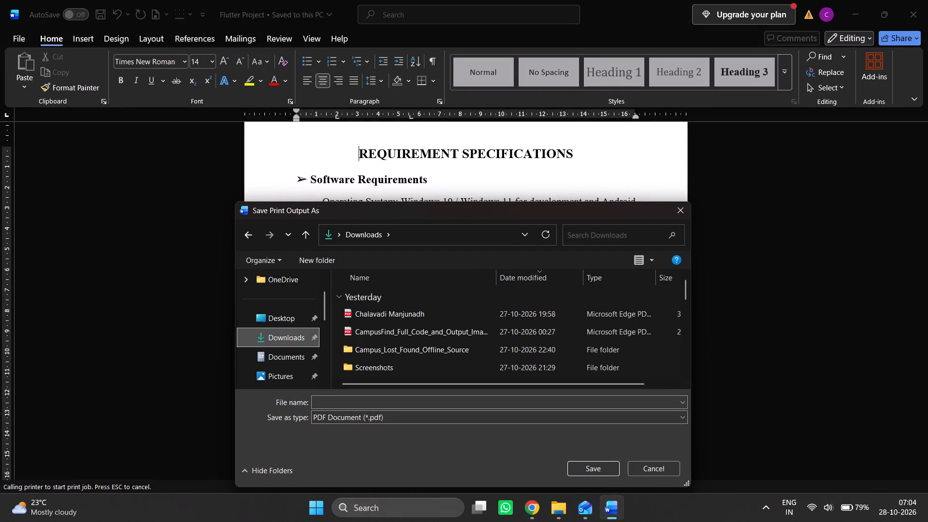
{"action": "left_click", "coordinate": [426, 401]}
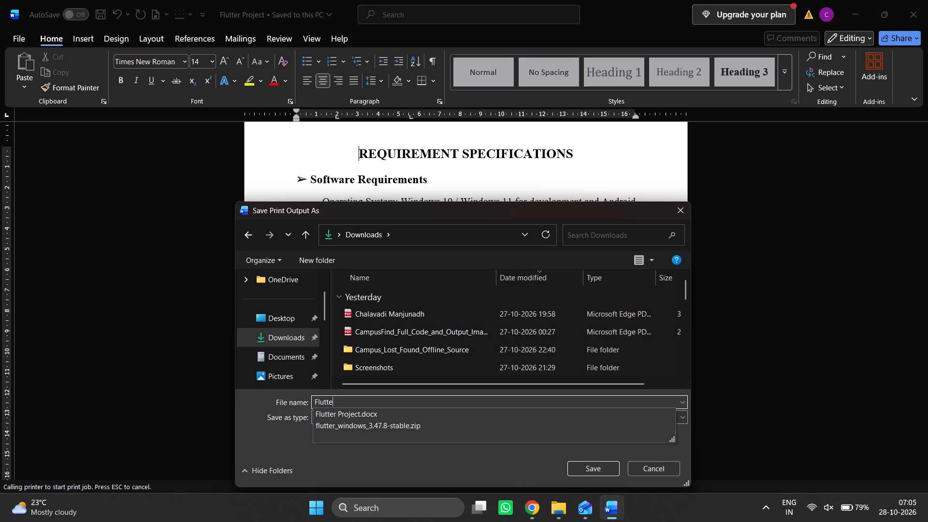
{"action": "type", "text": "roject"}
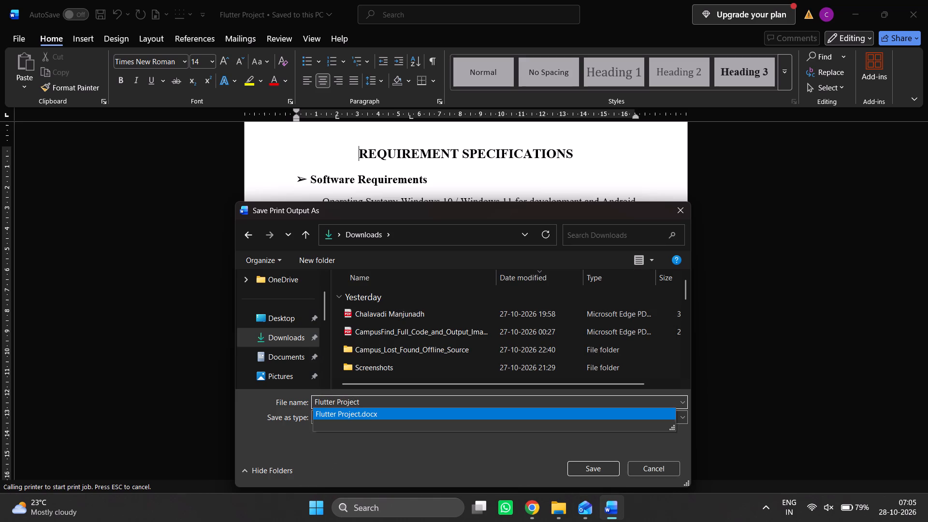